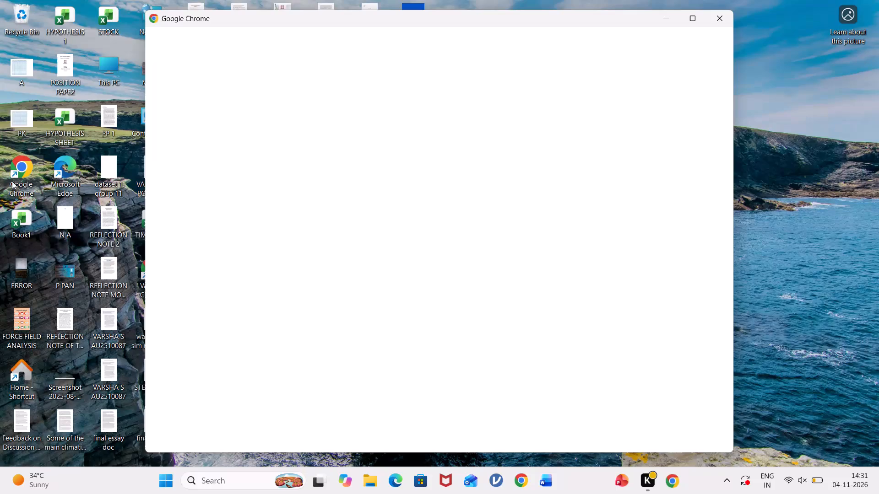
Search the web for Canva, log into the account and open the BSM Accounting and Finance presentation.
{"action": "left_click", "coordinate": [293, 222]}
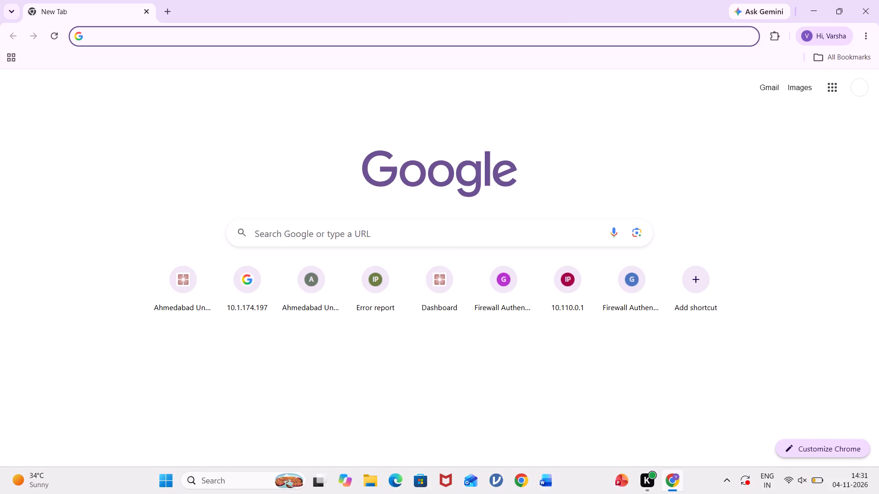
{"action": "left_click", "coordinate": [543, 242]}
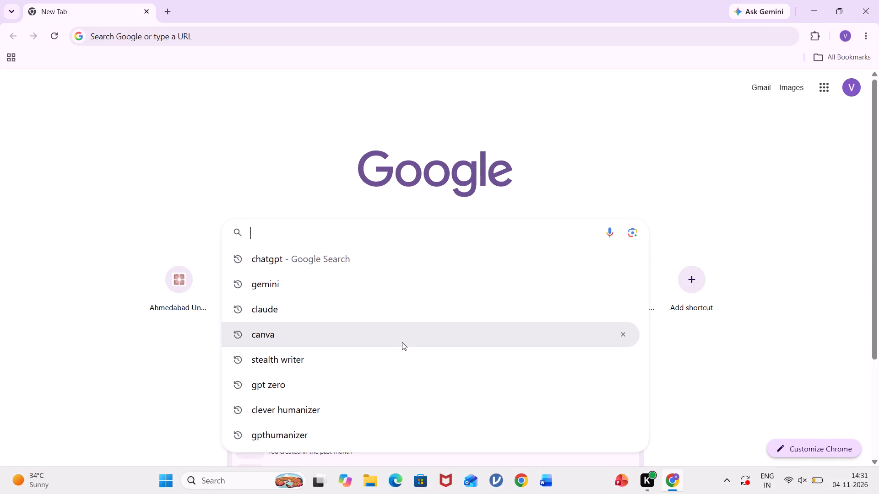
{"action": "left_click", "coordinate": [402, 342]}
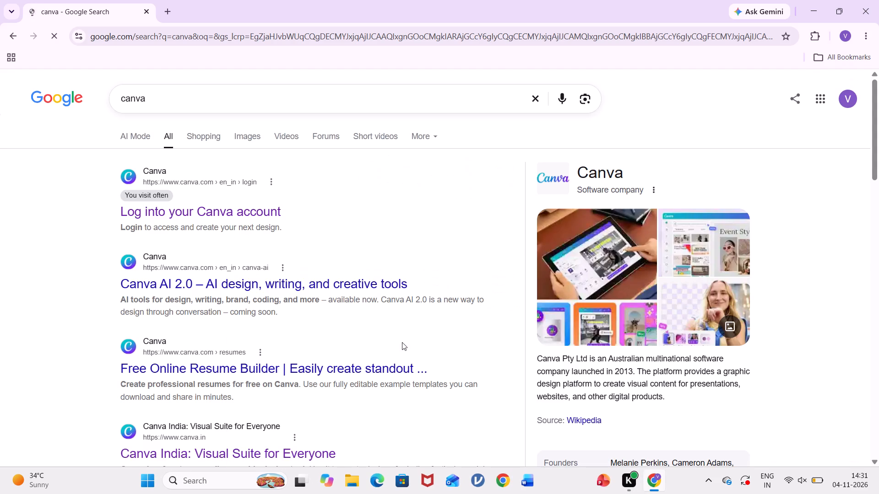
{"action": "left_click", "coordinate": [228, 210]}
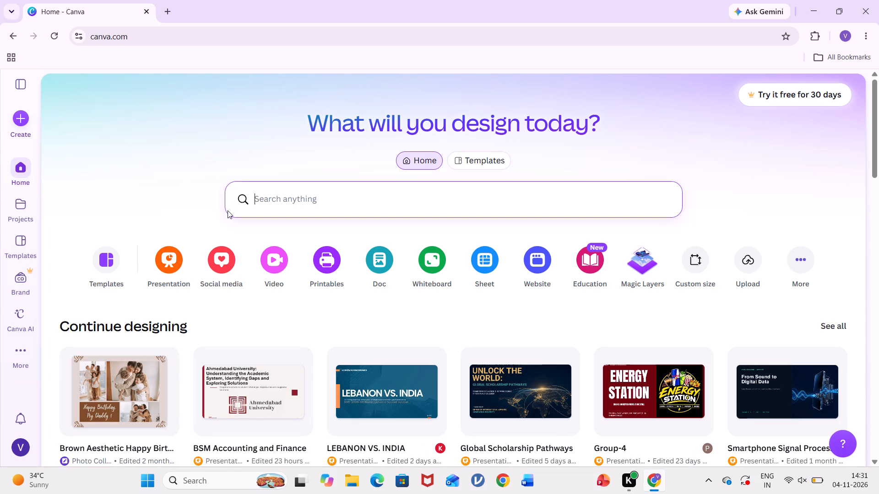
{"action": "left_click", "coordinate": [251, 377]}
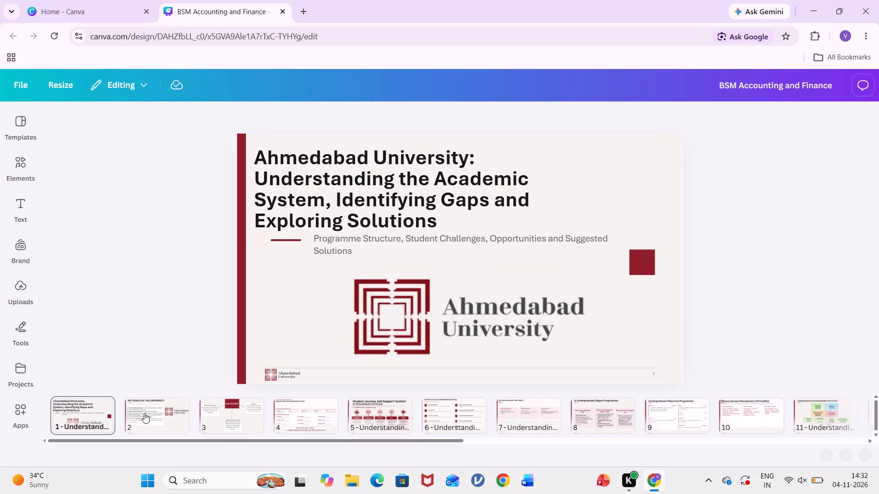
Review slides 2 to 9 of the presentation one after another.
{"action": "left_click", "coordinate": [144, 413]}
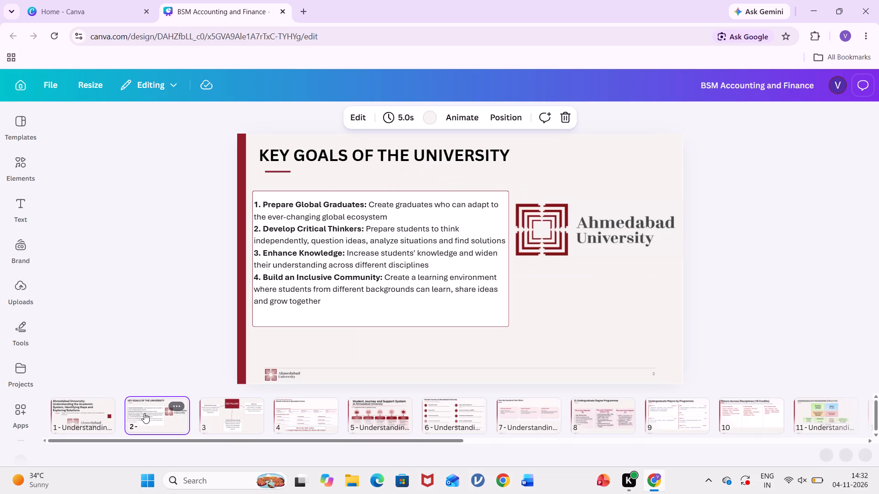
{"action": "left_click", "coordinate": [229, 415]}
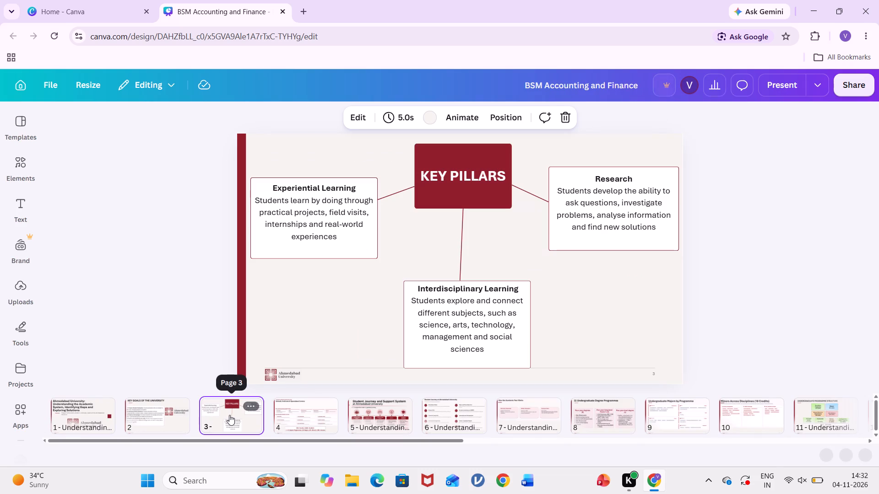
{"action": "left_click", "coordinate": [296, 416]}
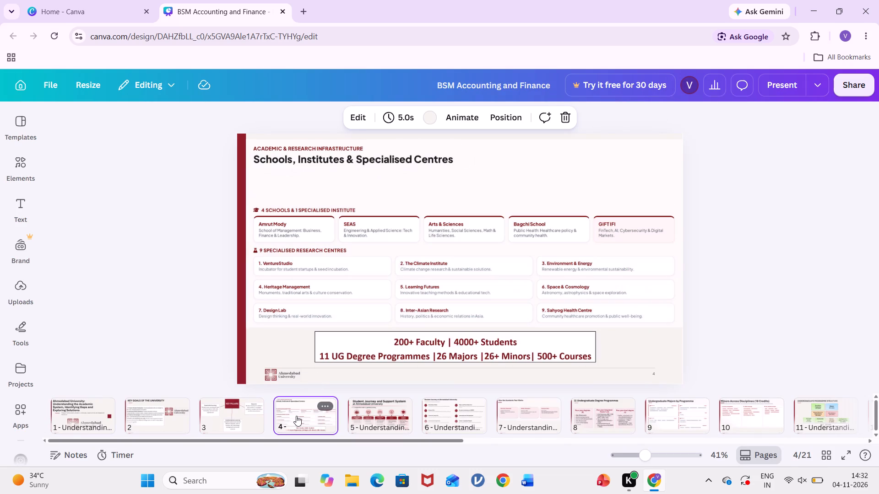
{"action": "left_click", "coordinate": [375, 406]}
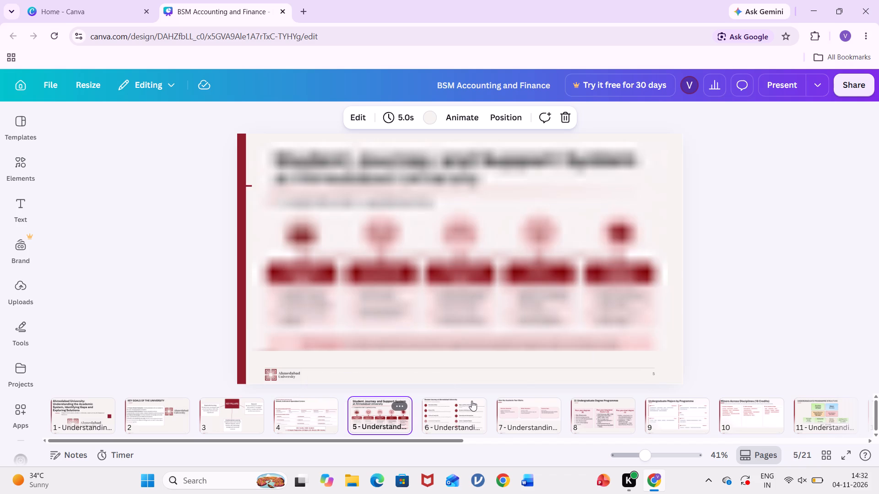
{"action": "left_click", "coordinate": [477, 408]}
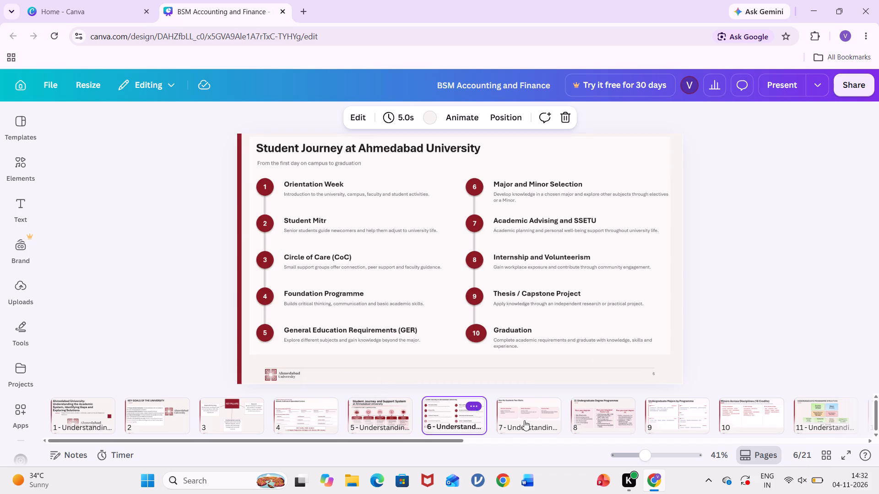
{"action": "left_click", "coordinate": [529, 423]}
{"action": "left_click", "coordinate": [593, 419]}
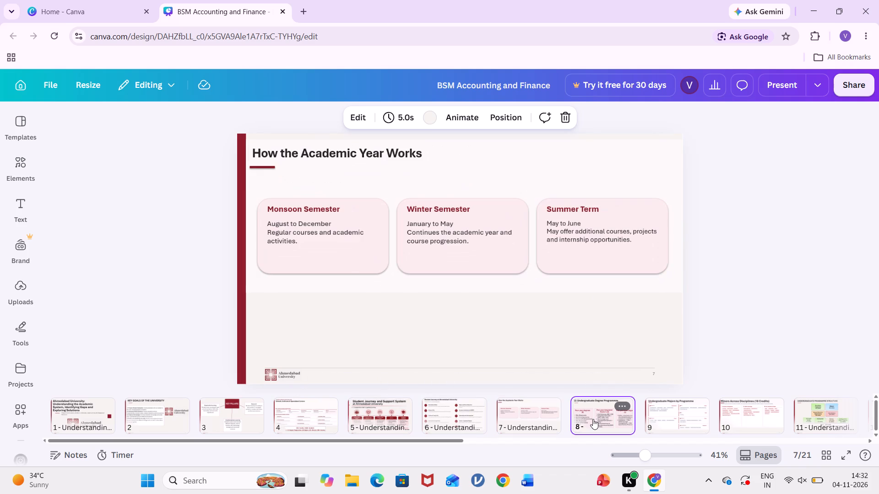
{"action": "scroll", "coordinate": [593, 419], "scroll_direction": "left", "scroll_amount": 2}
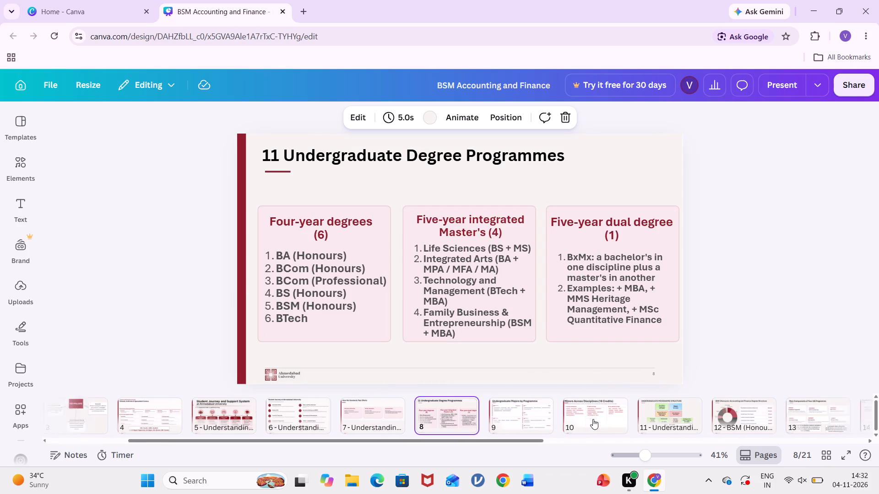
{"action": "scroll", "coordinate": [593, 419], "scroll_direction": "left", "scroll_amount": 2}
{"action": "left_click", "coordinate": [488, 420]}
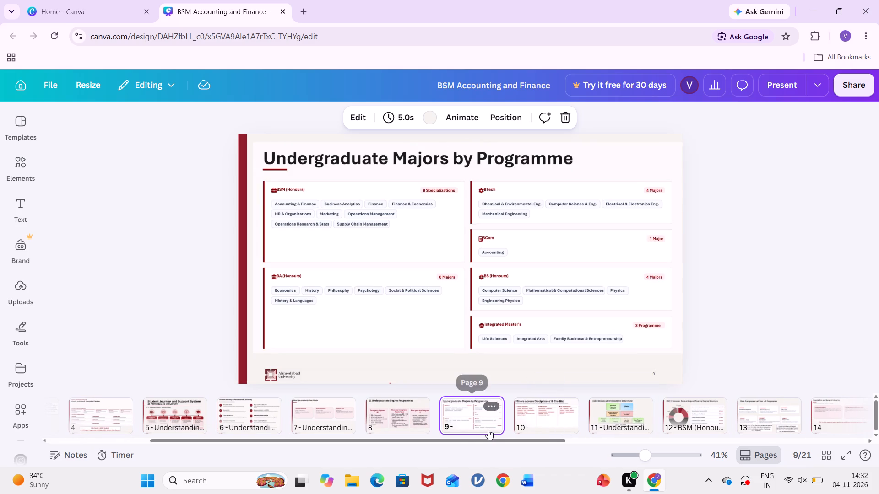
Search the web in a new tab for "ahmedabad university ug courses" and look over the listed undergraduate programmes.
{"action": "left_click", "coordinate": [298, 12]}
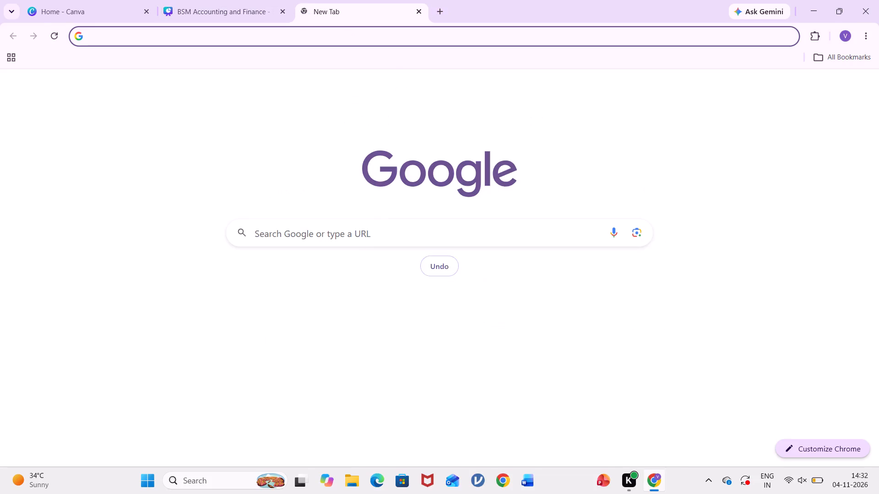
{"action": "left_click", "coordinate": [346, 241]}
{"action": "type", "text": "ahme"}
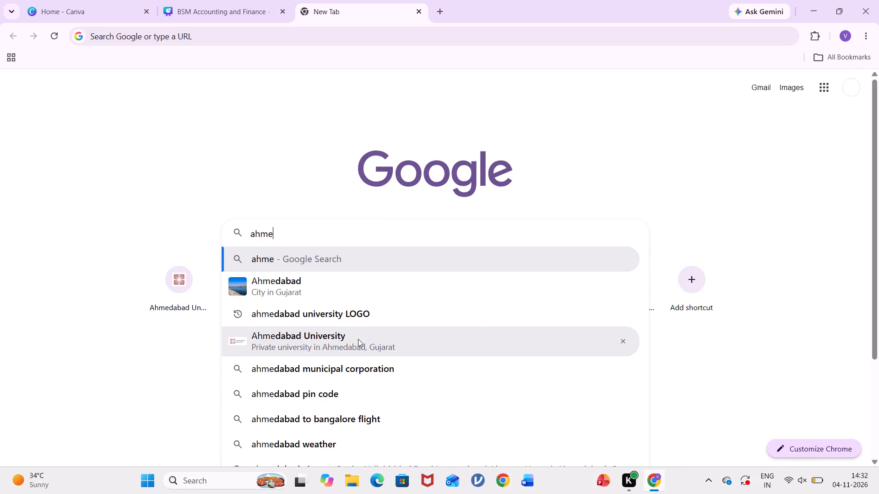
{"action": "key", "text": "Down"}
{"action": "key", "text": "Down"}
{"action": "key", "text": "Down"}
{"action": "key", "text": "space"}
{"action": "type", "text": "ug"}
{"action": "key", "text": "space"}
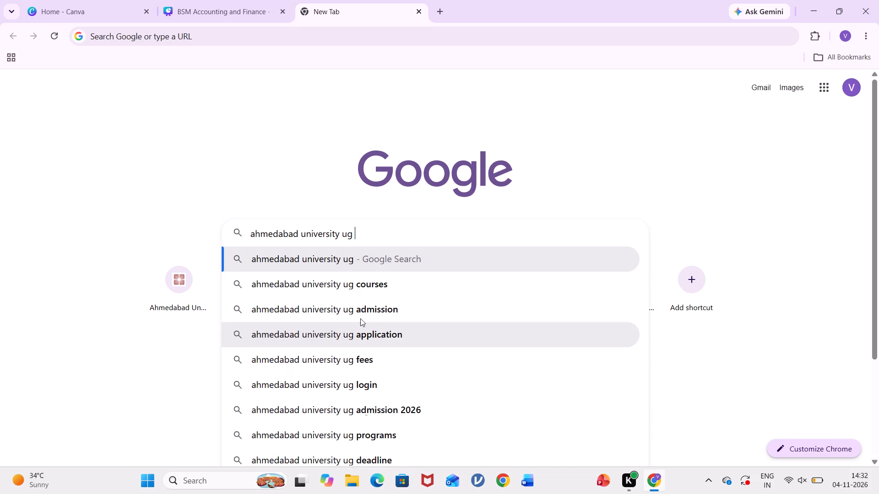
{"action": "left_click", "coordinate": [380, 287]}
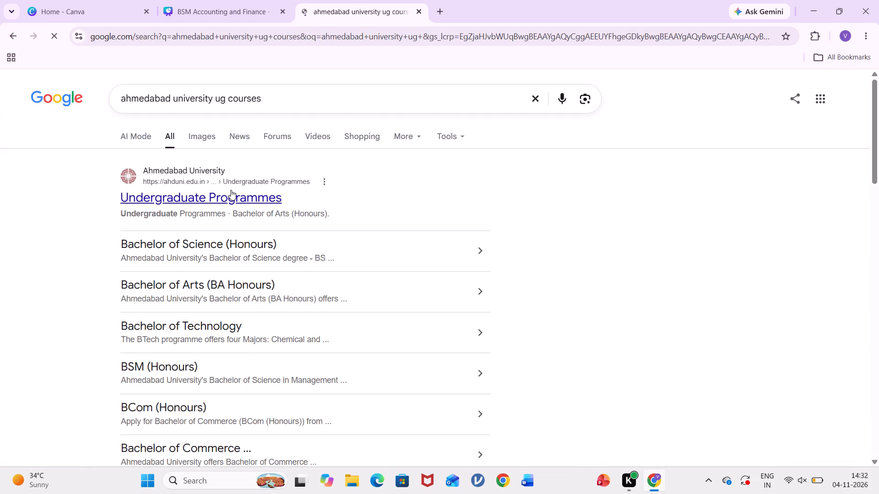
{"action": "scroll", "coordinate": [232, 200], "scroll_direction": "down", "scroll_amount": 3}
{"action": "right_click", "coordinate": [237, 305]}
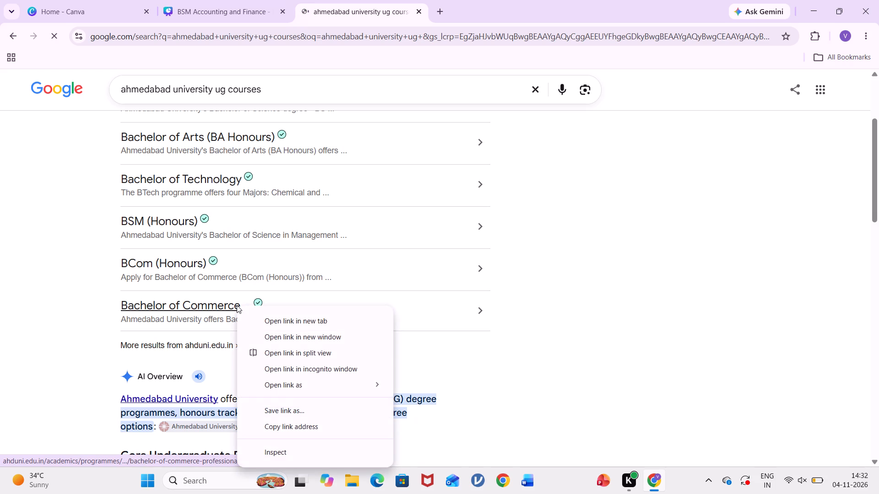
{"action": "scroll", "coordinate": [237, 305], "scroll_direction": "up", "scroll_amount": 2}
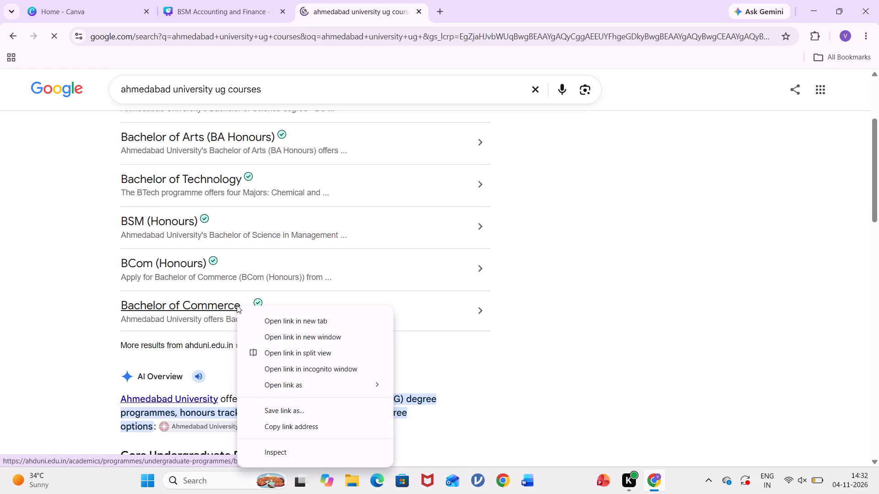
Back in the presentation, add a text box on slide 9 in the empty area below the BSM (Honours) specializations.
{"action": "left_click", "coordinate": [222, 15]}
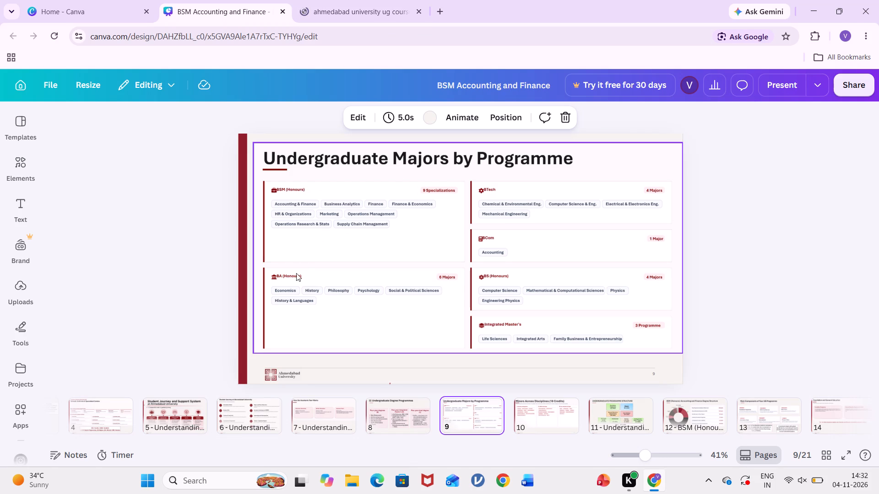
{"action": "left_click", "coordinate": [266, 415]}
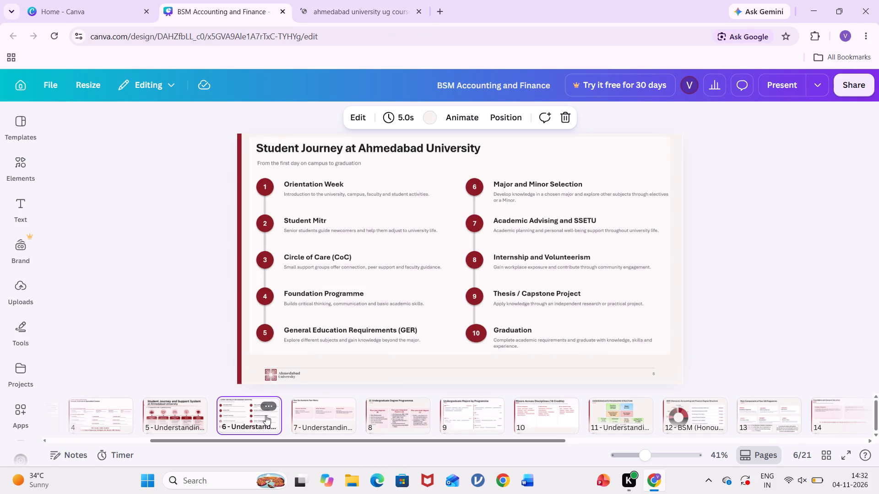
{"action": "left_click", "coordinate": [335, 415]}
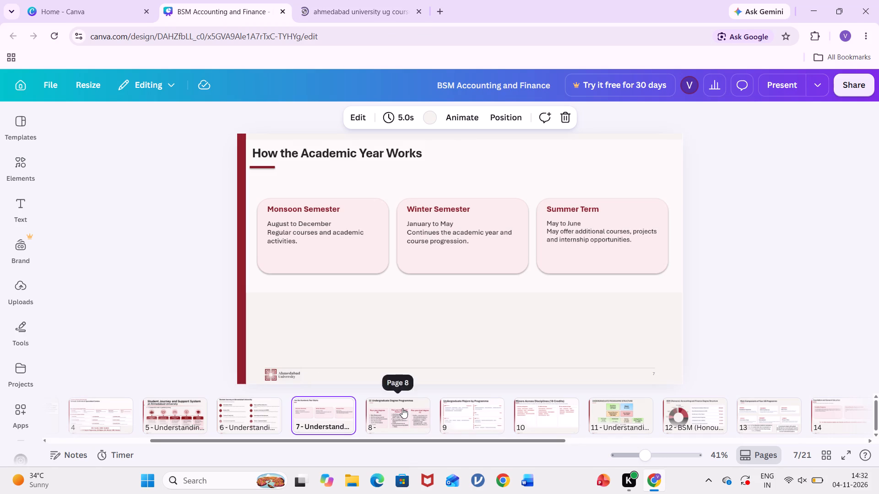
{"action": "left_click", "coordinate": [402, 408]}
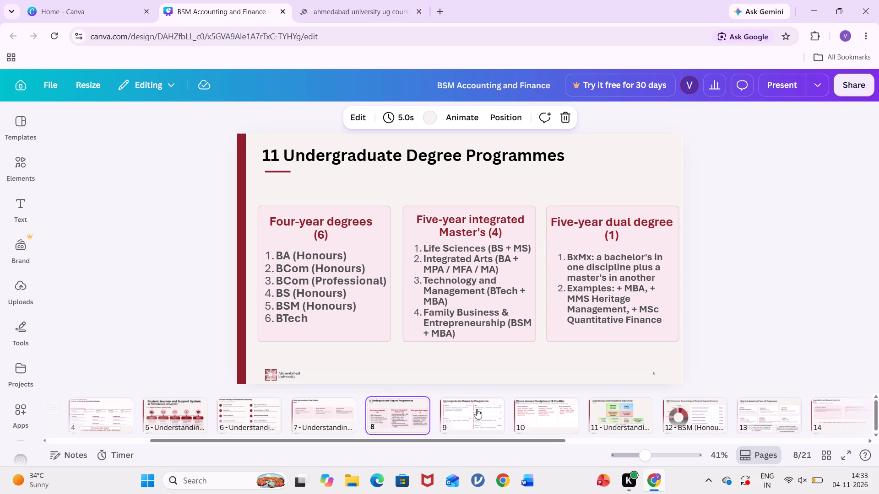
{"action": "left_click", "coordinate": [477, 409]}
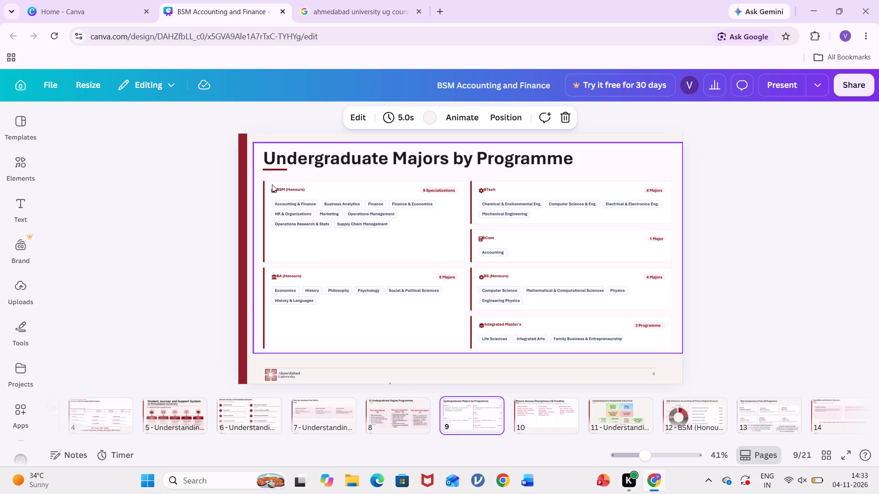
{"action": "left_click", "coordinate": [18, 195]}
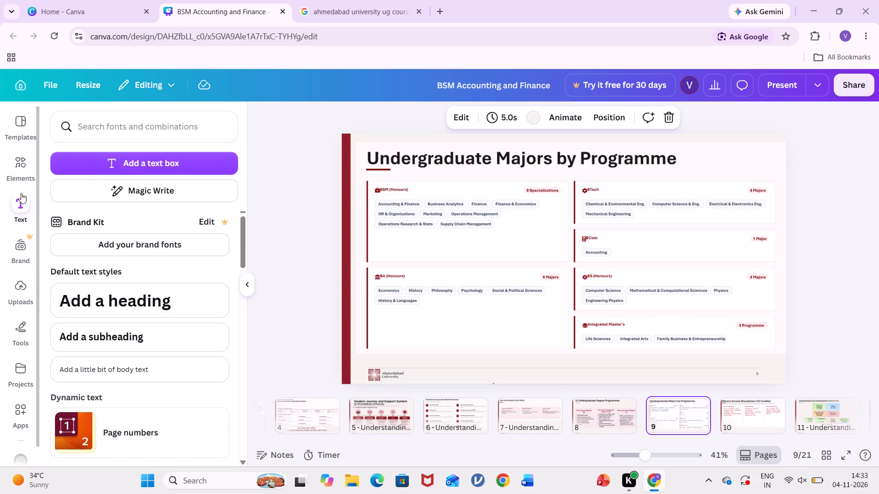
{"action": "left_click", "coordinate": [160, 166]}
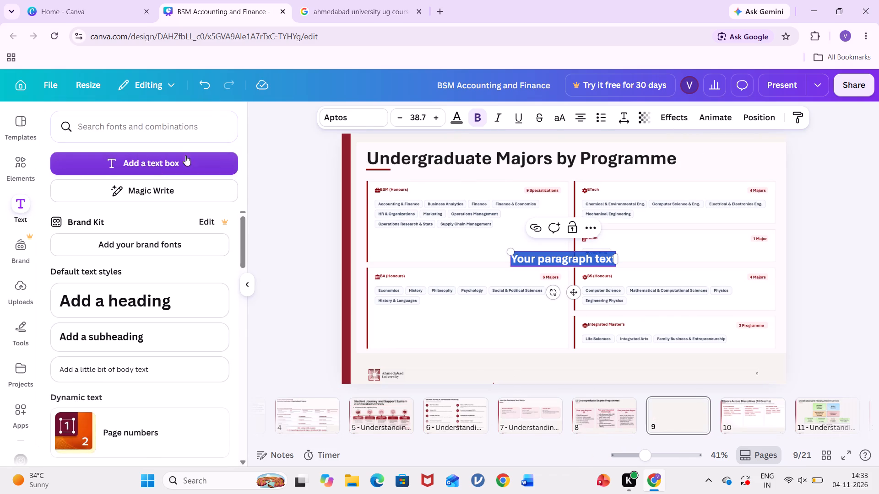
{"action": "left_click_drag", "start_coordinate": [575, 296], "coordinate": [499, 288]}
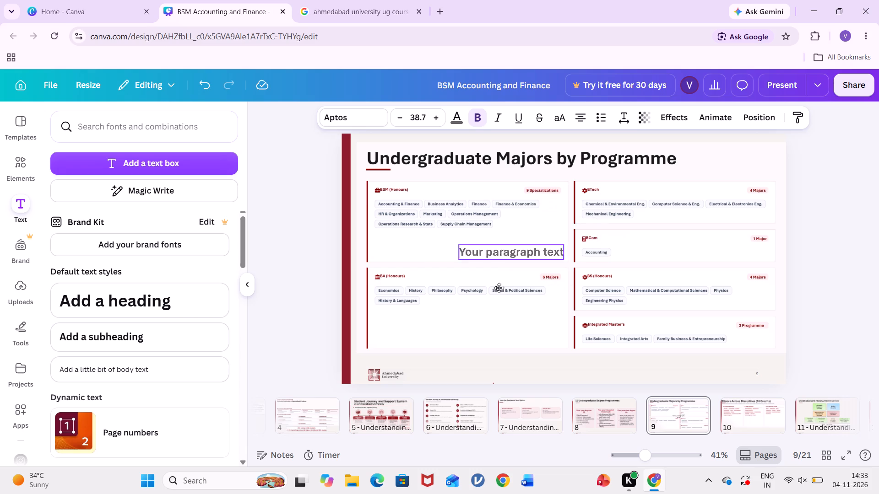
{"action": "left_click_drag", "start_coordinate": [499, 288], "coordinate": [441, 280]}
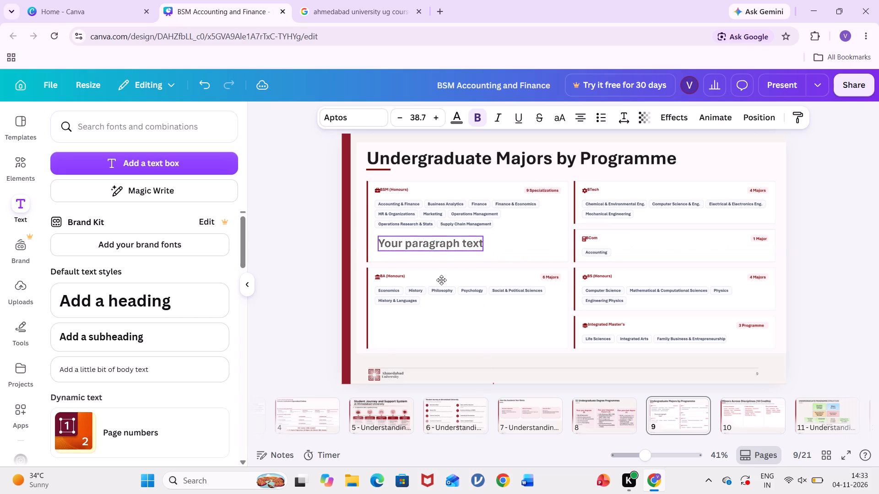
{"action": "left_click_drag", "start_coordinate": [441, 280], "coordinate": [441, 281]}
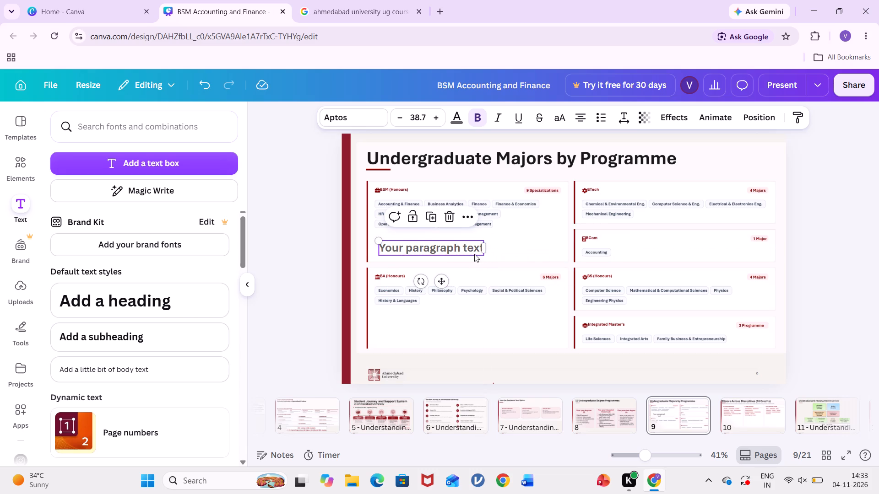
Add three more text boxes on slide 9 and place the last one in the empty area of the BA (Honours) card.
{"action": "left_click", "coordinate": [184, 166]}
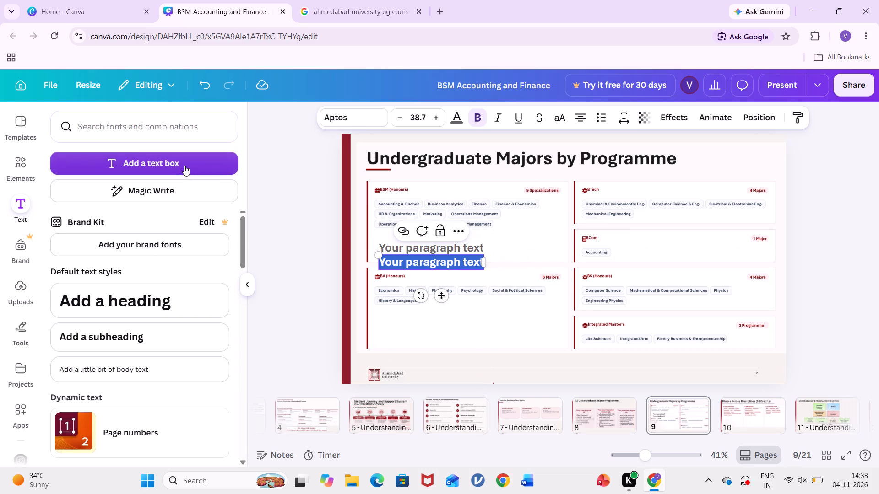
{"action": "left_click", "coordinate": [184, 166]}
{"action": "left_click", "coordinate": [184, 166]}
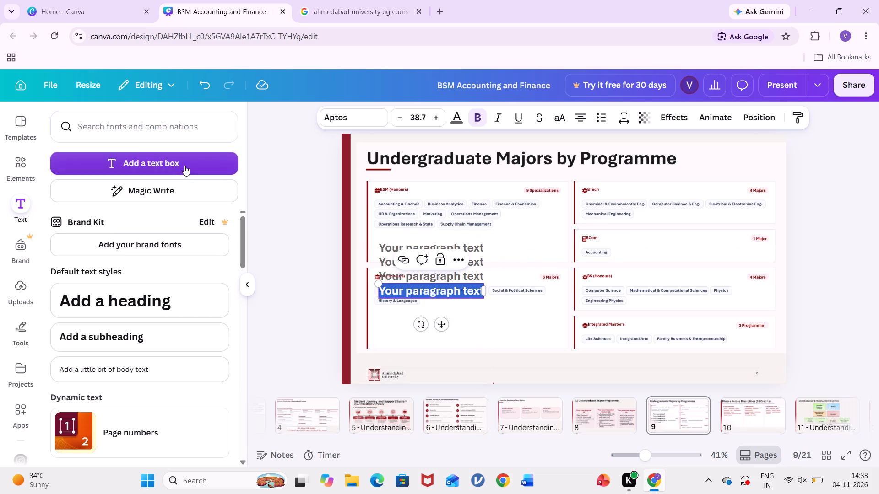
{"action": "left_click_drag", "start_coordinate": [444, 324], "coordinate": [442, 359]}
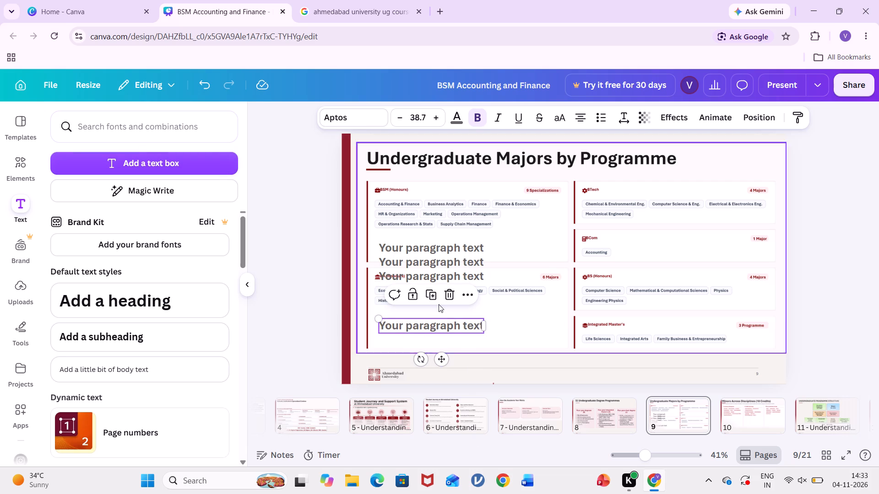
Remove the two surplus placeholder text boxes between the BSM and BA boxes by moving them off the slide.
{"action": "left_click", "coordinate": [444, 269]}
{"action": "left_click_drag", "start_coordinate": [446, 312], "coordinate": [351, 347]}
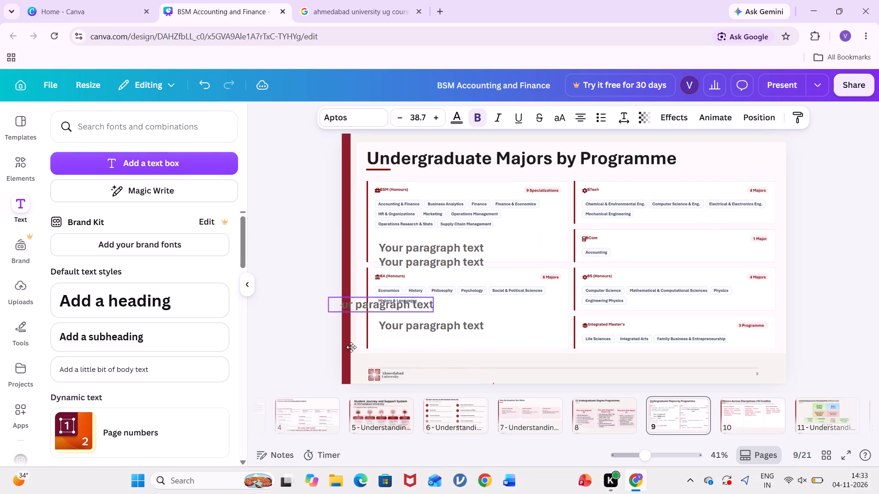
{"action": "left_click_drag", "start_coordinate": [351, 347], "coordinate": [286, 373]}
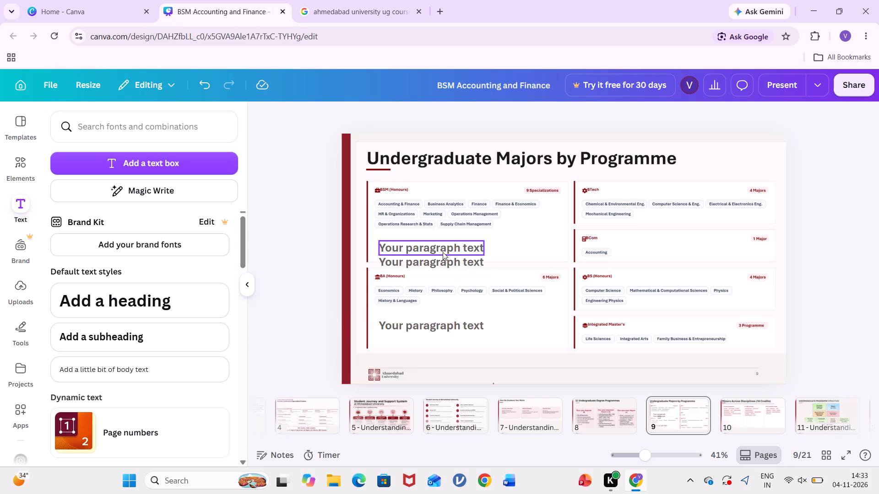
{"action": "left_click_drag", "start_coordinate": [450, 262], "coordinate": [260, 347]}
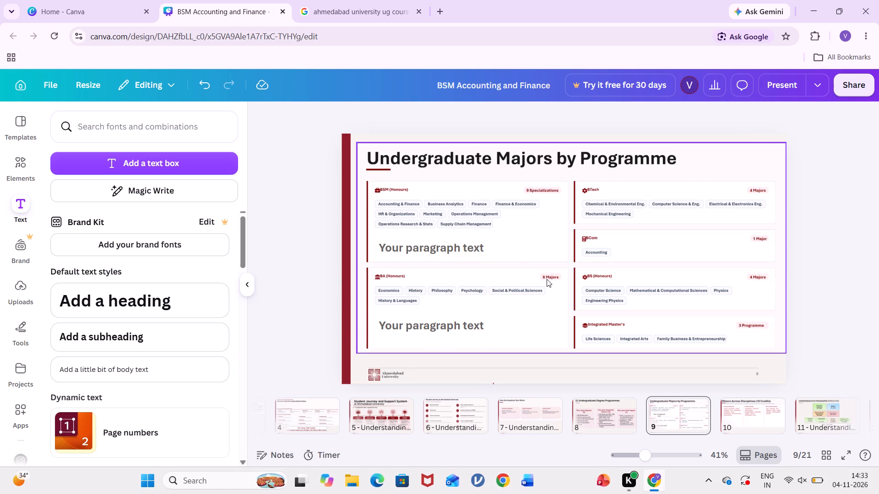
On slide 8, move the Four-year degrees card up closer to the title, including its background, heading and numbered list.
{"action": "left_click", "coordinate": [548, 416]}
{"action": "left_click", "coordinate": [622, 407]}
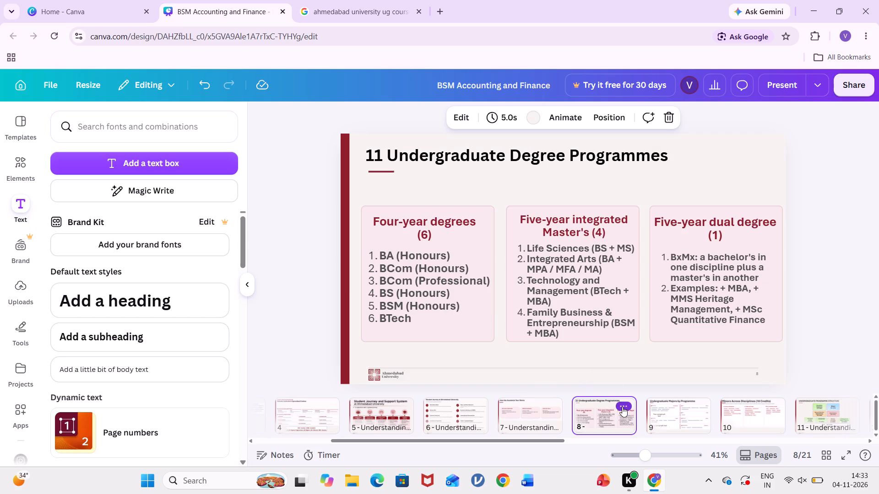
{"action": "left_click_drag", "start_coordinate": [488, 216], "coordinate": [485, 204]}
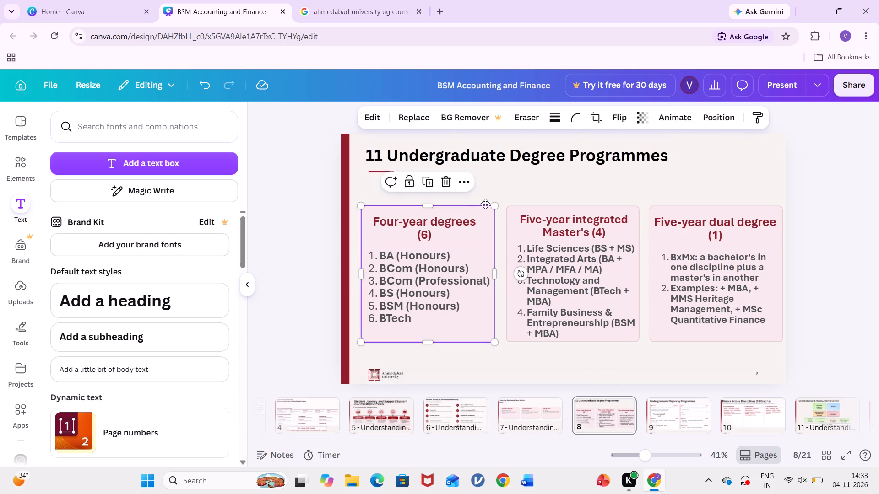
{"action": "left_click_drag", "start_coordinate": [485, 204], "coordinate": [484, 194]}
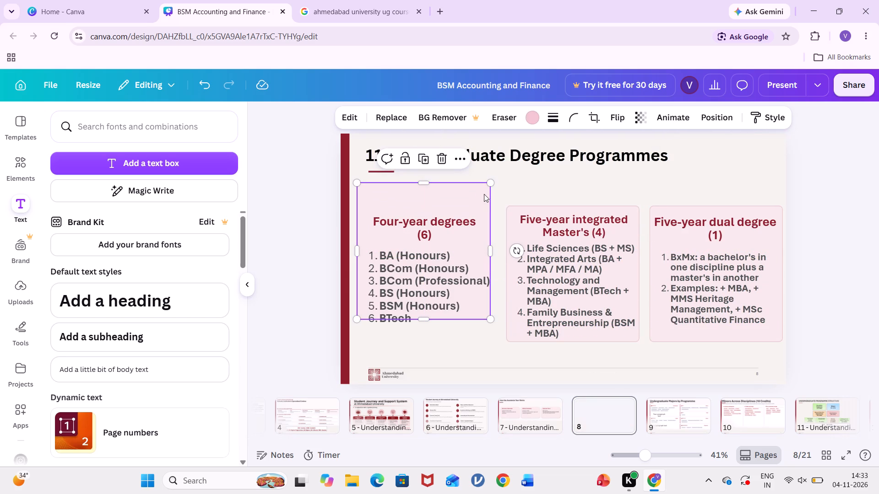
{"action": "left_click_drag", "start_coordinate": [445, 225], "coordinate": [442, 212]}
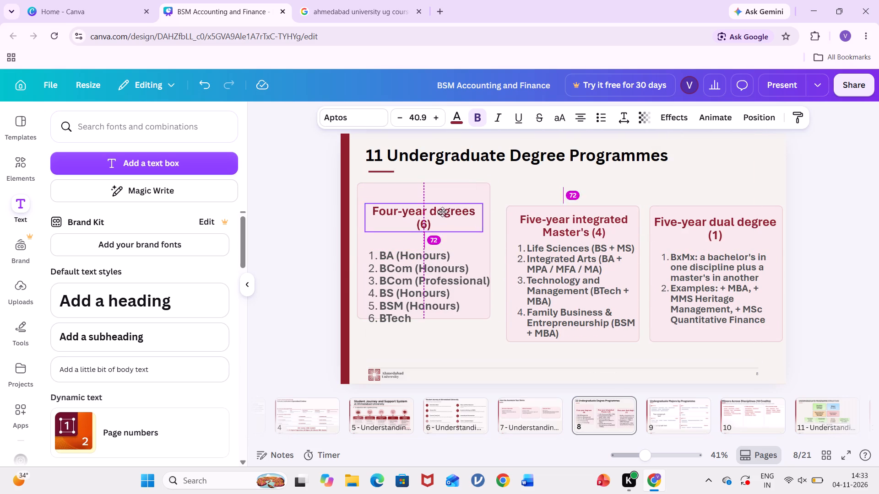
{"action": "left_click_drag", "start_coordinate": [442, 212], "coordinate": [442, 203]}
{"action": "left_click_drag", "start_coordinate": [447, 277], "coordinate": [447, 258]}
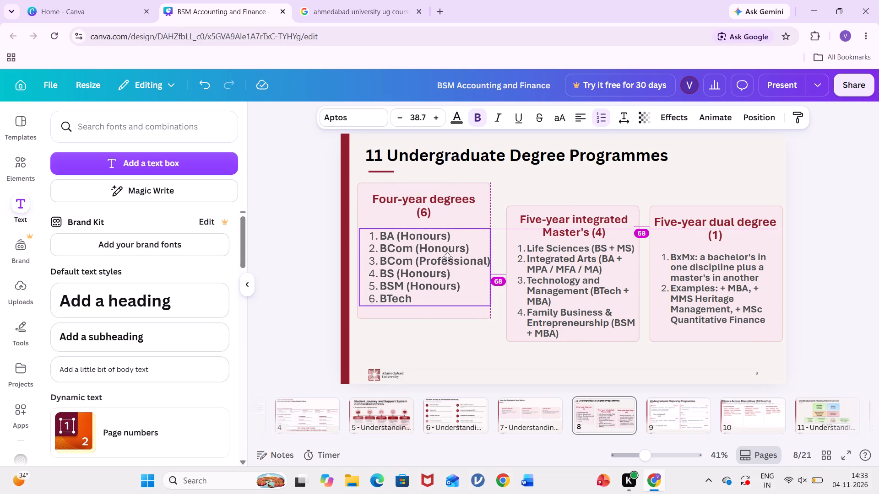
{"action": "left_click_drag", "start_coordinate": [447, 258], "coordinate": [446, 258]}
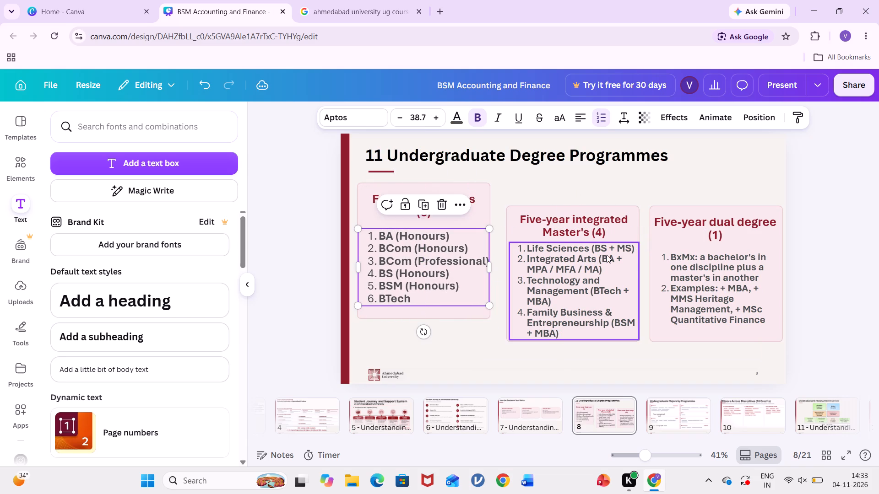
Move the Five-year integrated Master's card's background, heading and list up, level with the Four-year degrees card.
{"action": "left_click_drag", "start_coordinate": [629, 211], "coordinate": [627, 195]}
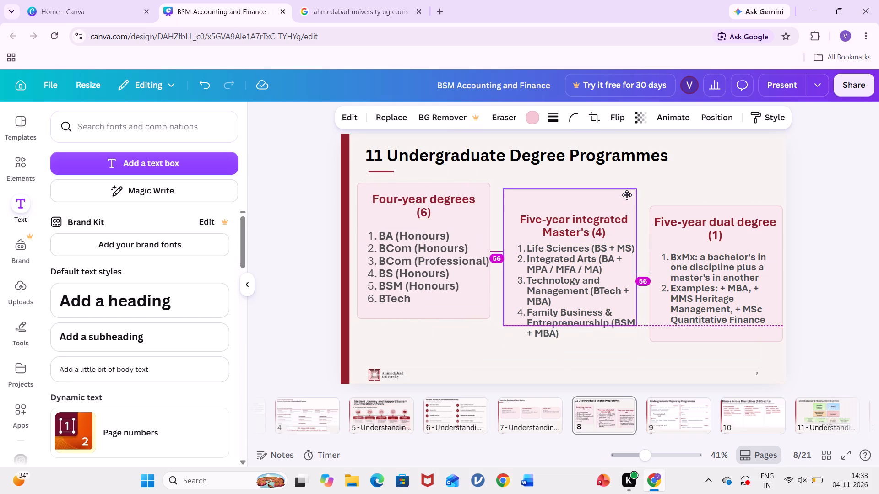
{"action": "left_click_drag", "start_coordinate": [627, 195], "coordinate": [627, 186]}
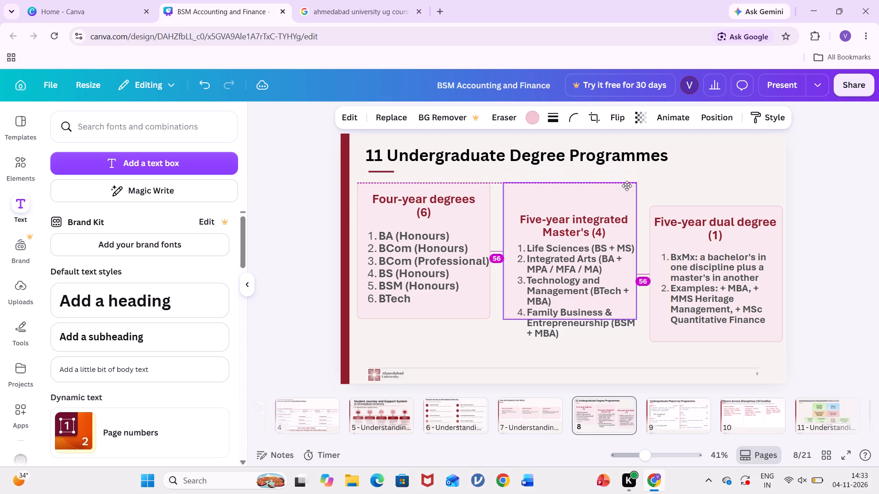
{"action": "left_click_drag", "start_coordinate": [627, 186], "coordinate": [628, 186]}
{"action": "left_click_drag", "start_coordinate": [623, 228], "coordinate": [623, 217]}
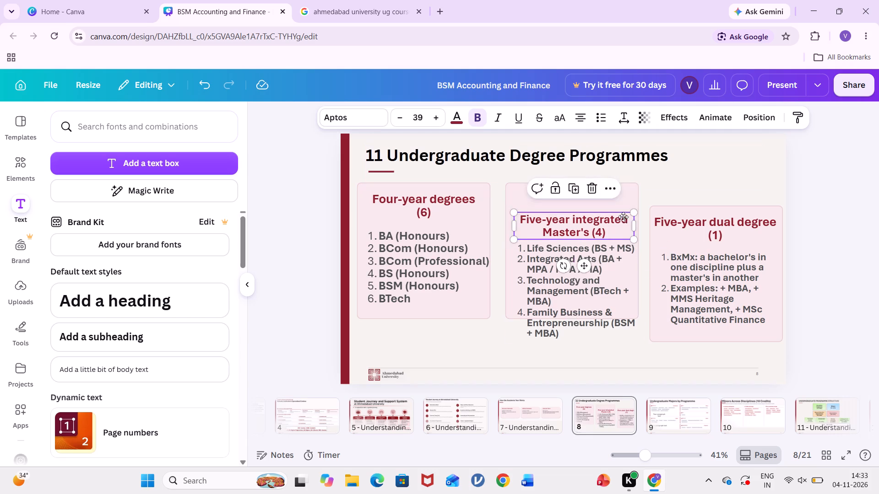
{"action": "left_click_drag", "start_coordinate": [623, 217], "coordinate": [623, 208]}
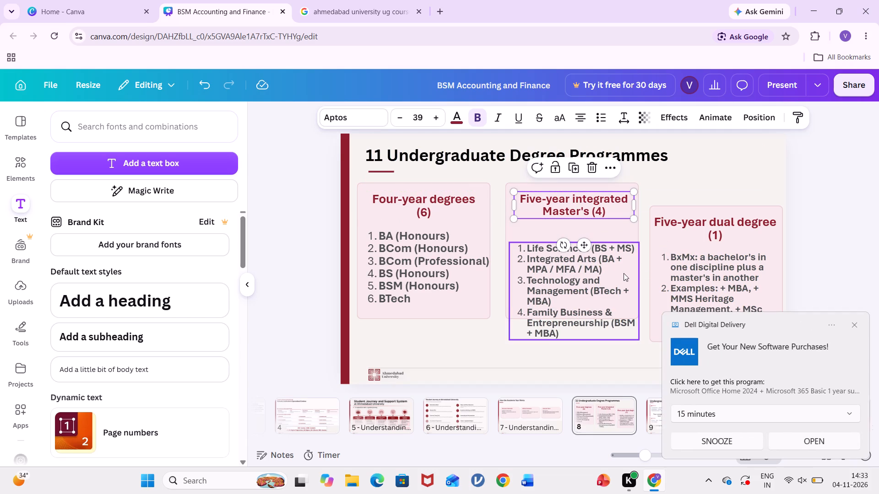
{"action": "left_click_drag", "start_coordinate": [624, 276], "coordinate": [621, 254]}
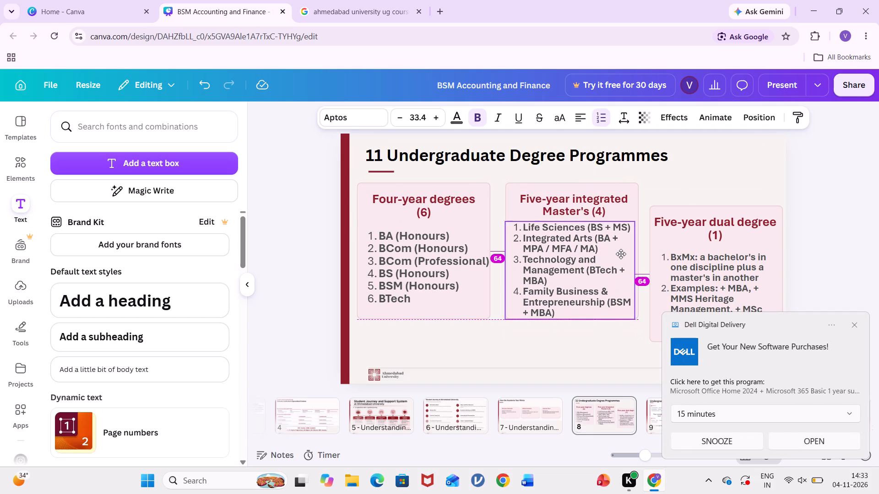
{"action": "left_click_drag", "start_coordinate": [621, 254], "coordinate": [621, 253]}
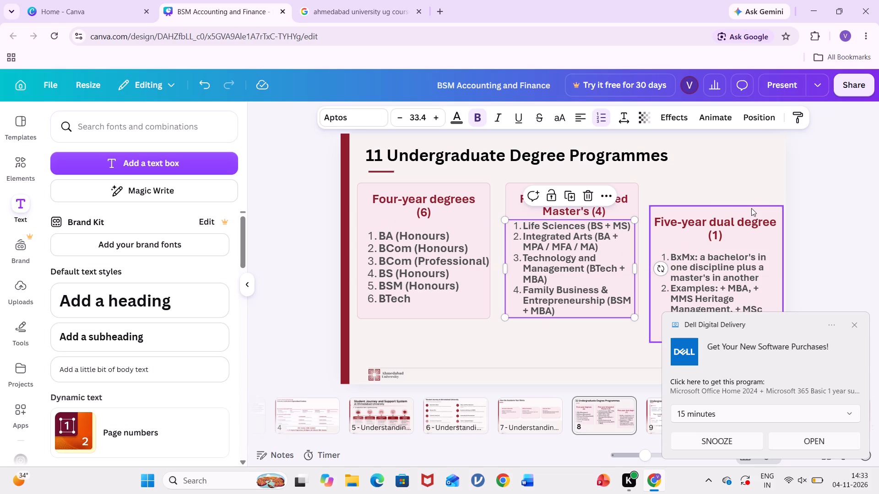
Move the Five-year dual degree card's background, heading and list up, level with the other two cards.
{"action": "left_click_drag", "start_coordinate": [753, 209], "coordinate": [750, 188]}
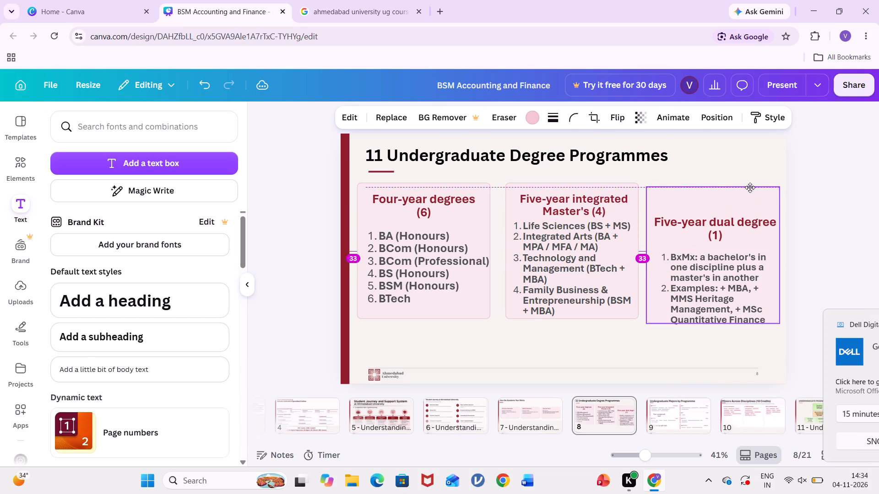
{"action": "left_click_drag", "start_coordinate": [750, 188], "coordinate": [749, 187]}
{"action": "left_click_drag", "start_coordinate": [757, 226], "coordinate": [754, 205]}
{"action": "left_click_drag", "start_coordinate": [774, 263], "coordinate": [774, 255]}
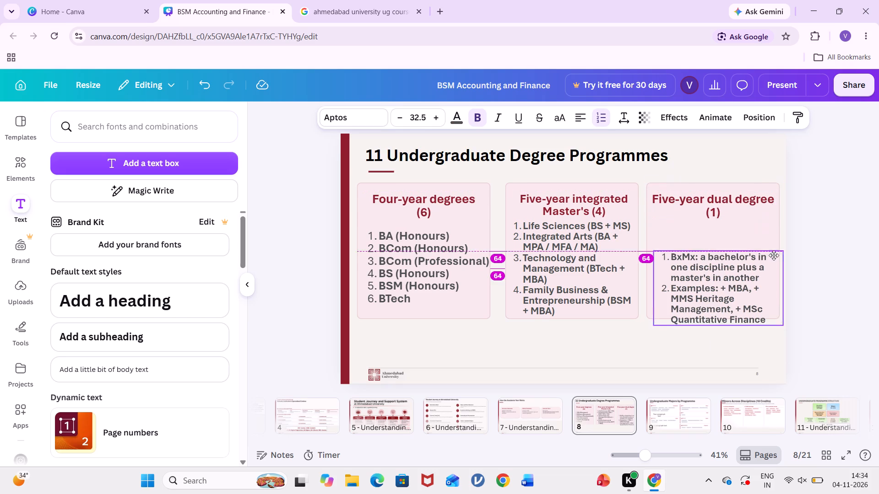
{"action": "left_click_drag", "start_coordinate": [774, 255], "coordinate": [771, 245]}
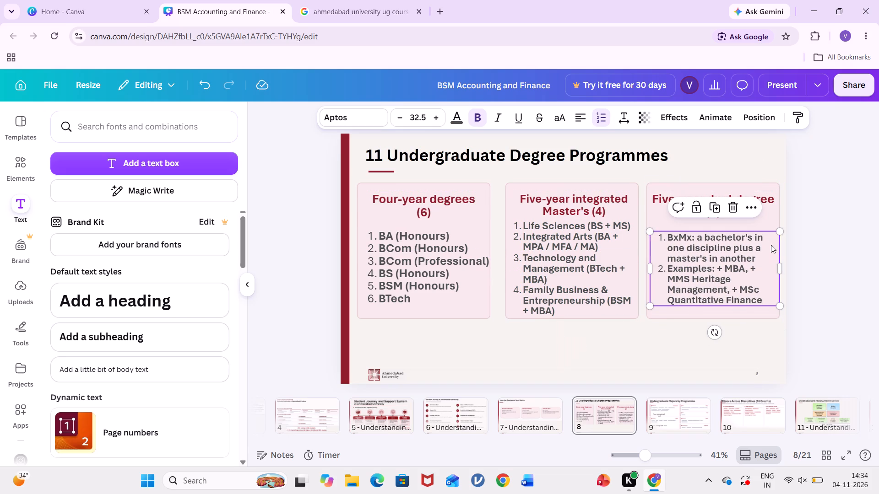
{"action": "left_click", "coordinate": [619, 347]}
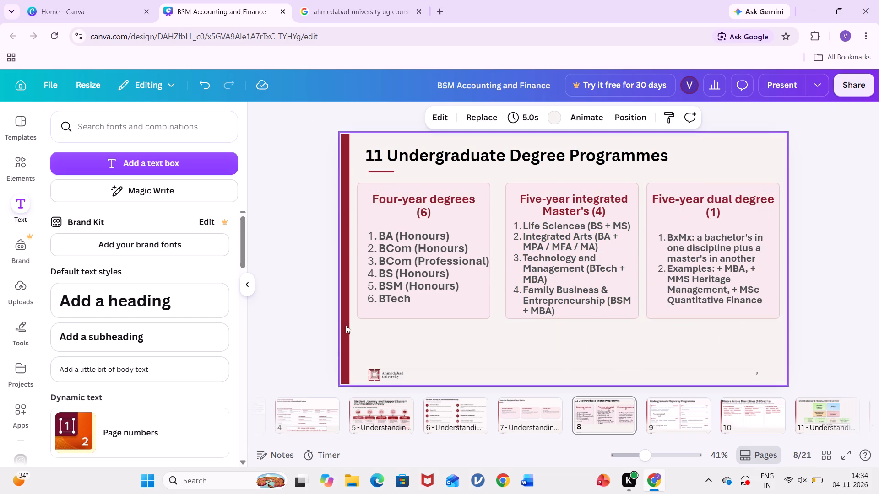
On slide 9, delete the placeholder text box below the BSM (Honours) specializations.
{"action": "left_click", "coordinate": [700, 427]}
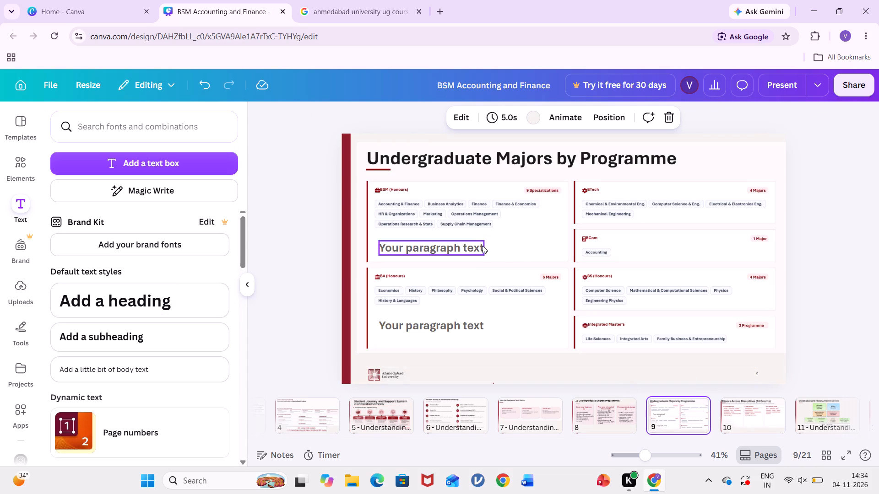
{"action": "left_click", "coordinate": [483, 246]}
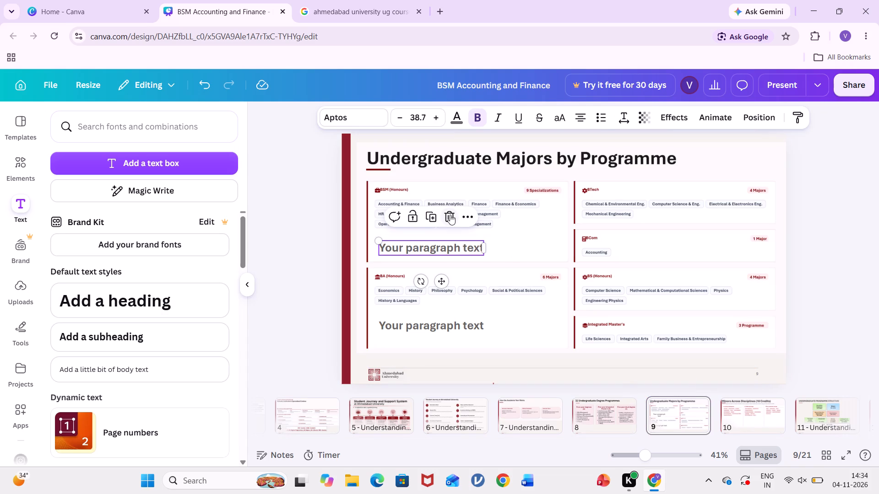
{"action": "left_click", "coordinate": [450, 215]}
Move the BA (Honours) placeholder text box to slide 8, place it just below the Four-year degrees card, and open its text for editing.
{"action": "left_click_drag", "start_coordinate": [471, 329], "coordinate": [579, 414]}
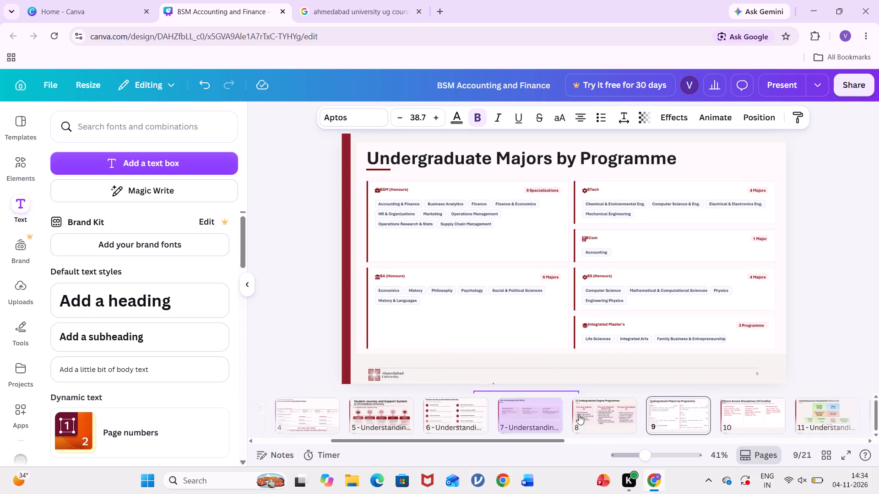
{"action": "left_click_drag", "start_coordinate": [579, 414], "coordinate": [613, 429]}
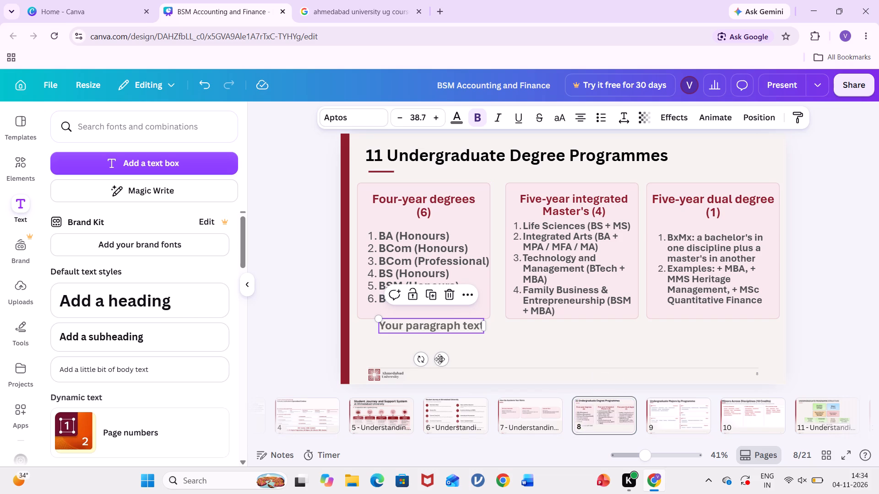
{"action": "left_click_drag", "start_coordinate": [440, 361], "coordinate": [432, 367]}
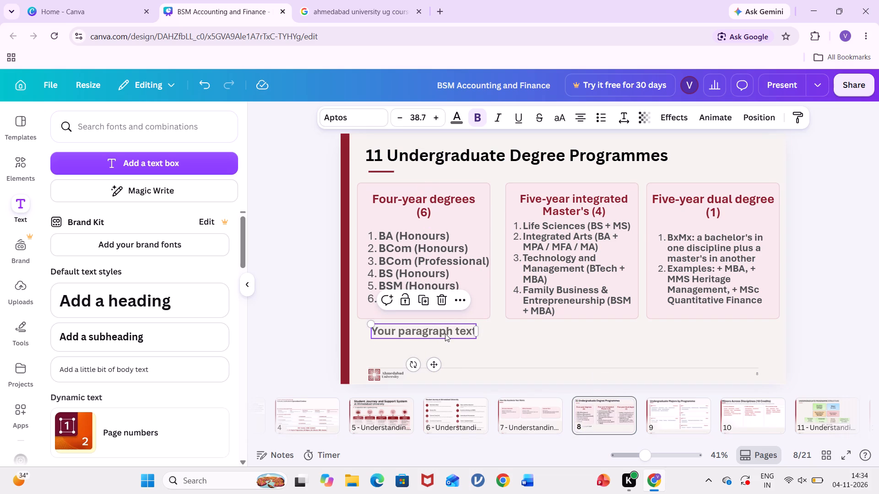
{"action": "double_click", "coordinate": [445, 334]}
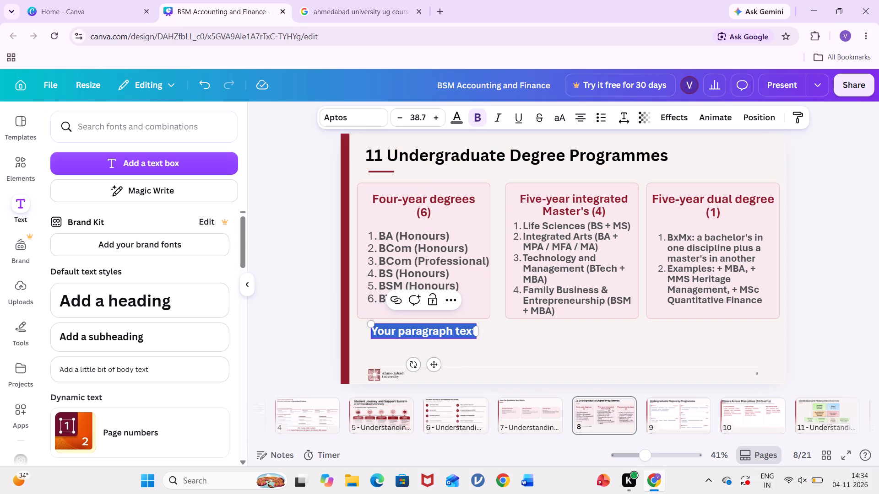
{"action": "left_click", "coordinate": [443, 7]}
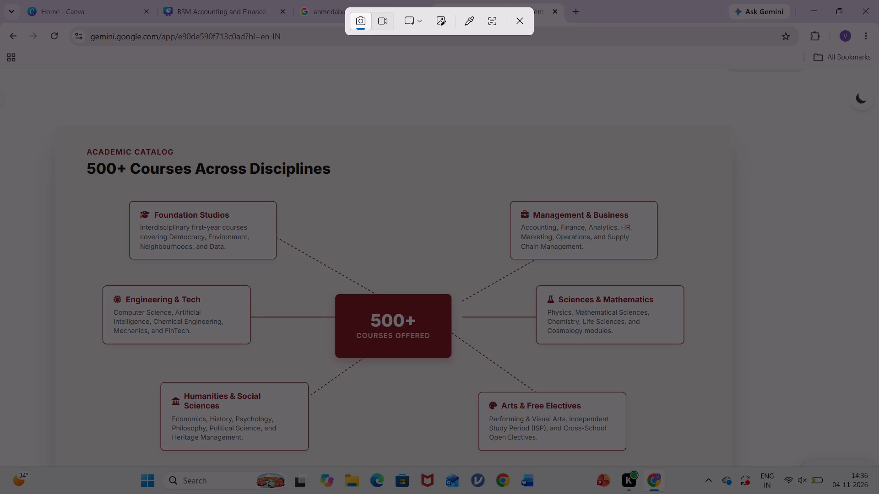
{"action": "left_click_drag", "start_coordinate": [72, 137], "coordinate": [555, 427]}
{"action": "scroll", "coordinate": [168, 268], "scroll_direction": "right", "scroll_amount": 2}
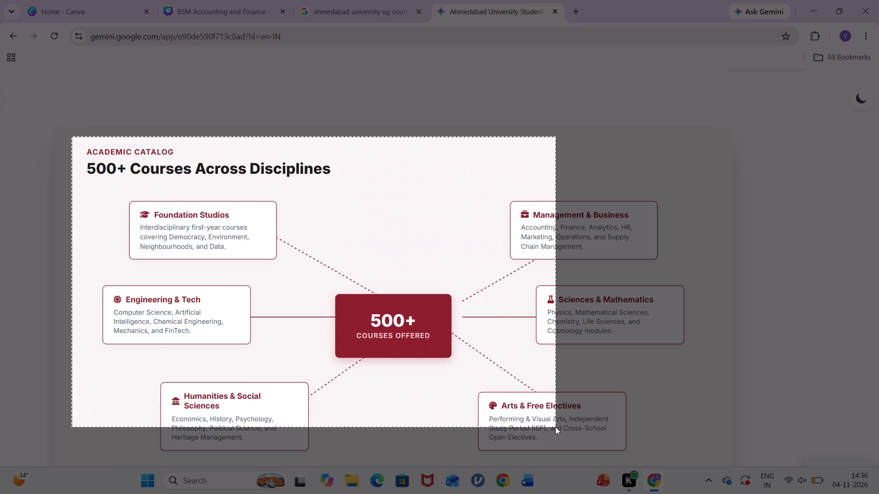
{"action": "left_click_drag", "start_coordinate": [555, 427], "coordinate": [700, 454]}
{"action": "scroll", "coordinate": [665, 470], "scroll_direction": "right", "scroll_amount": 1}
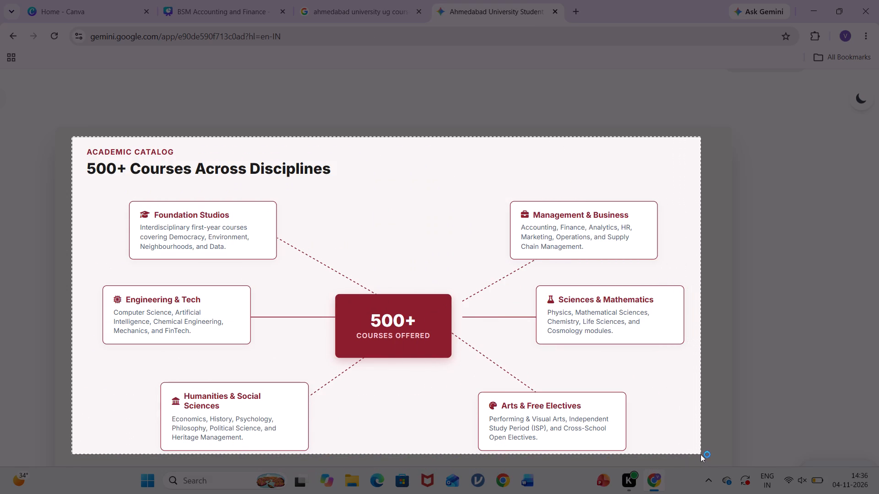
{"action": "left_click_drag", "start_coordinate": [700, 454], "coordinate": [701, 456]}
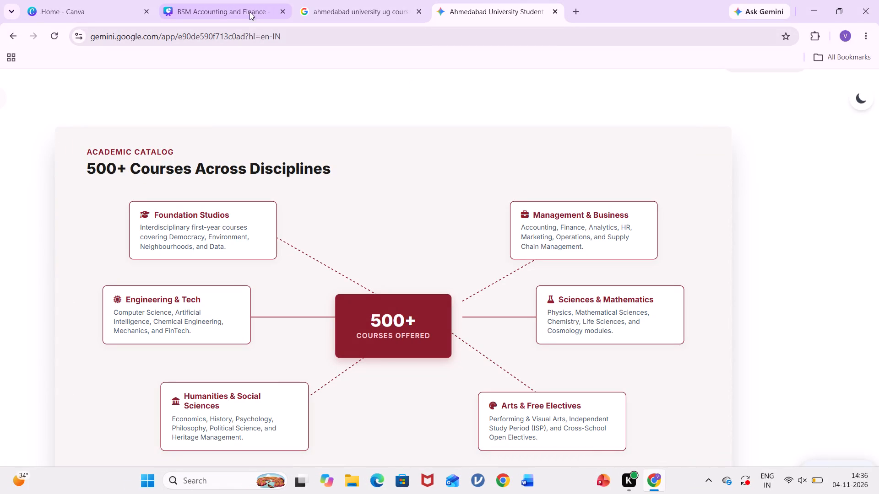
Switch back to the Canva presentation and duplicate slide 8, "11 Undergraduate Degree Programmes".
{"action": "left_click", "coordinate": [248, 10]}
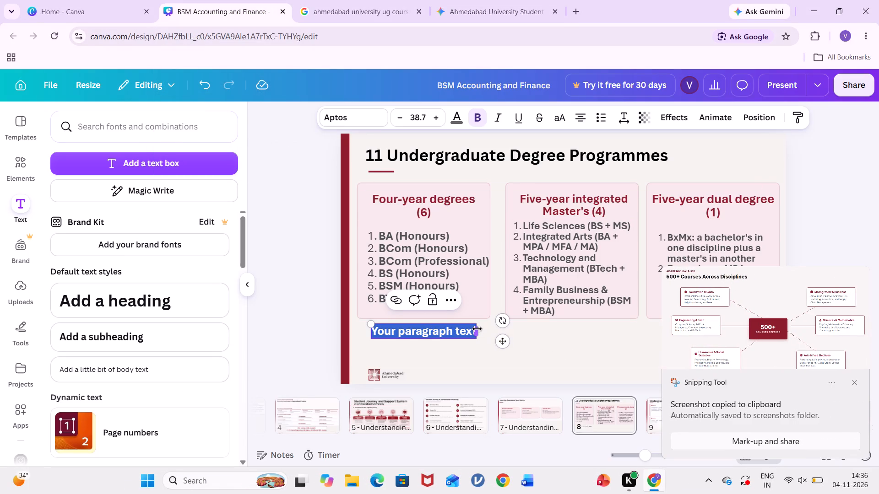
{"action": "scroll", "coordinate": [557, 404], "scroll_direction": "left", "scroll_amount": 1}
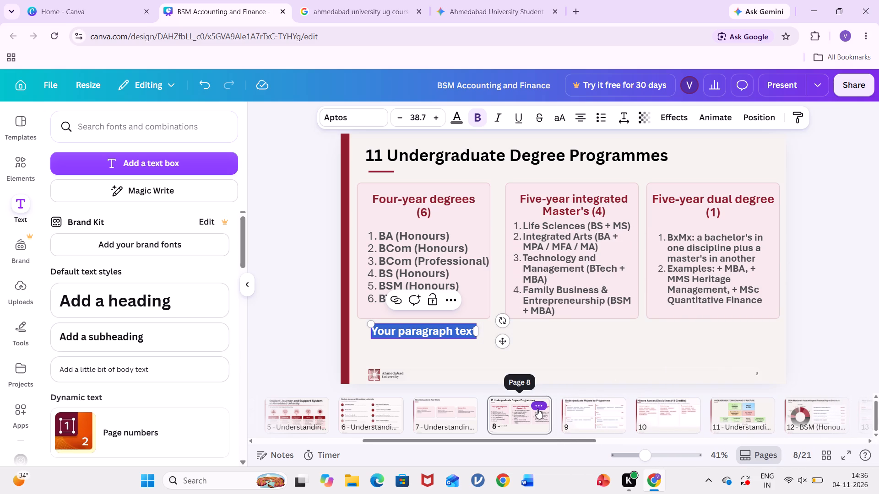
{"action": "left_click", "coordinate": [538, 408]}
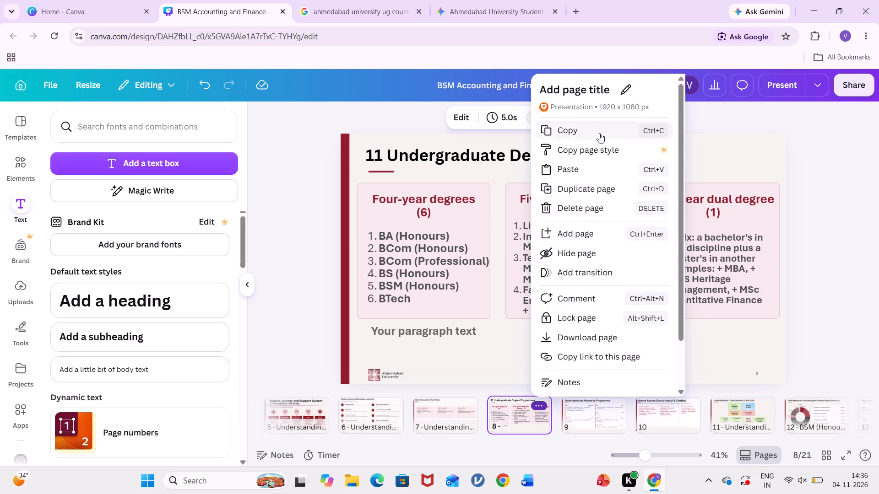
{"action": "left_click", "coordinate": [604, 188]}
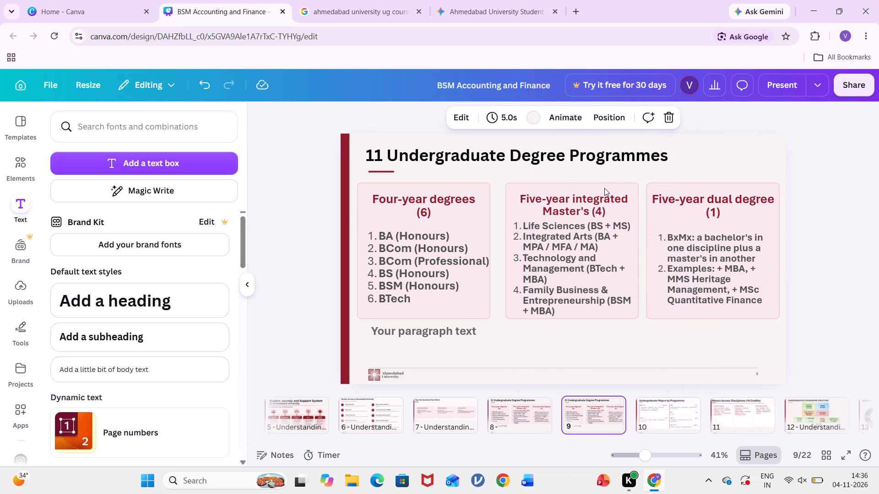
Delete all elements from the duplicated slide 9, keeping only its plain background.
{"action": "left_click", "coordinate": [366, 141]}
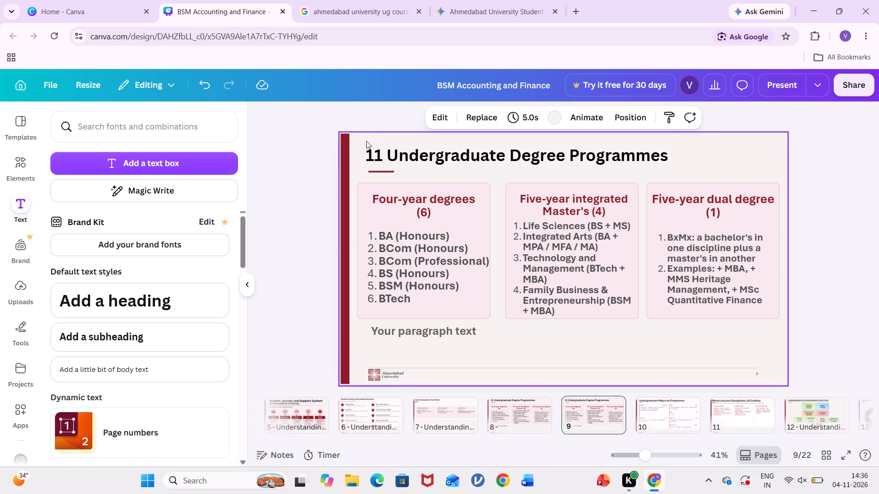
{"action": "key", "text": "ctrl+a"}
{"action": "left_click", "coordinate": [584, 160]}
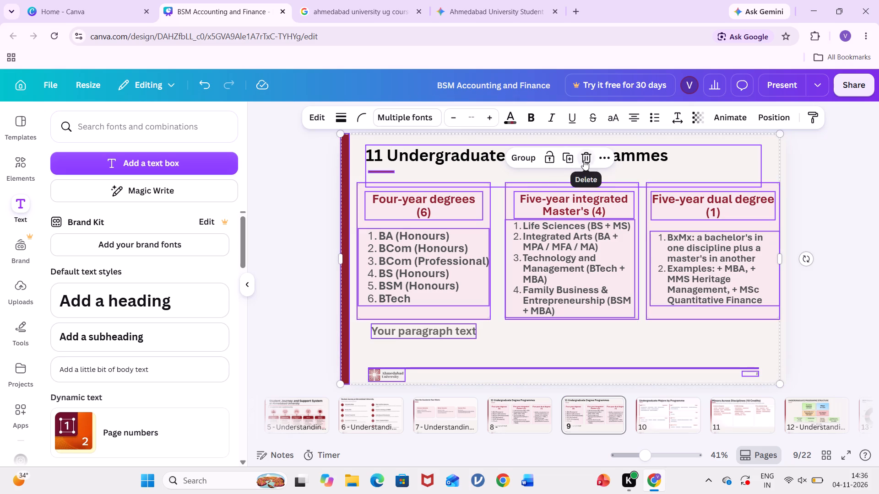
Copy the maroon vertical bar from slide 8 and paste it onto the blank slide 9.
{"action": "left_click", "coordinate": [530, 405]}
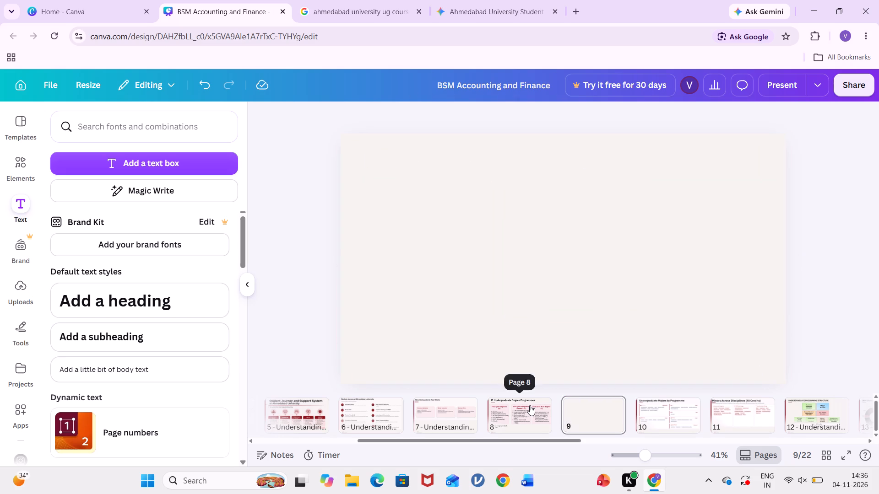
{"action": "left_click", "coordinate": [350, 318]}
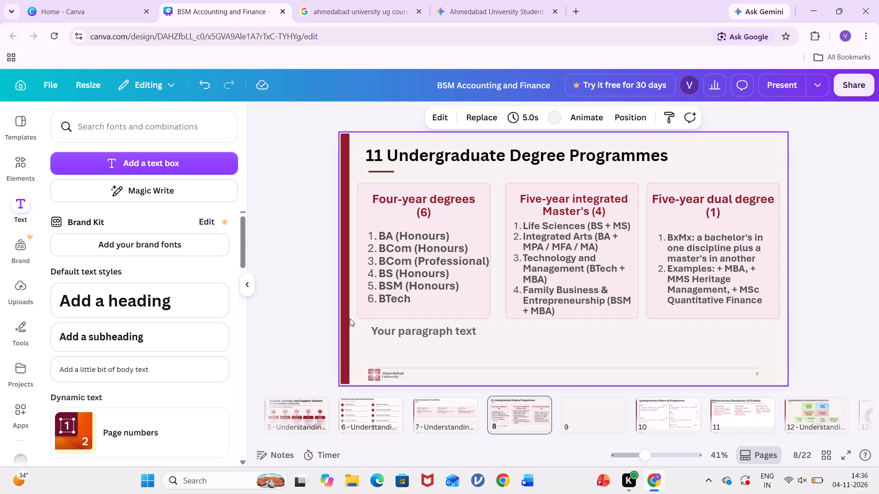
{"action": "left_click", "coordinate": [347, 318]}
{"action": "key", "text": "ctrl+c"}
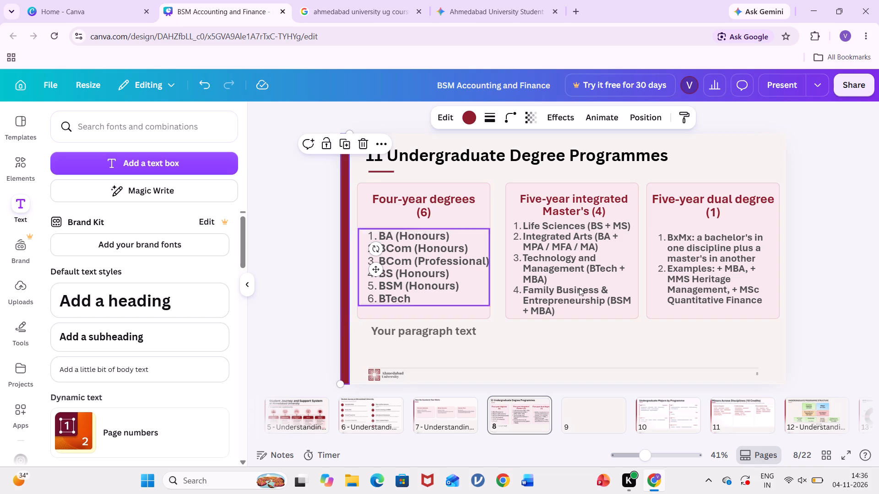
{"action": "left_click", "coordinate": [612, 433]}
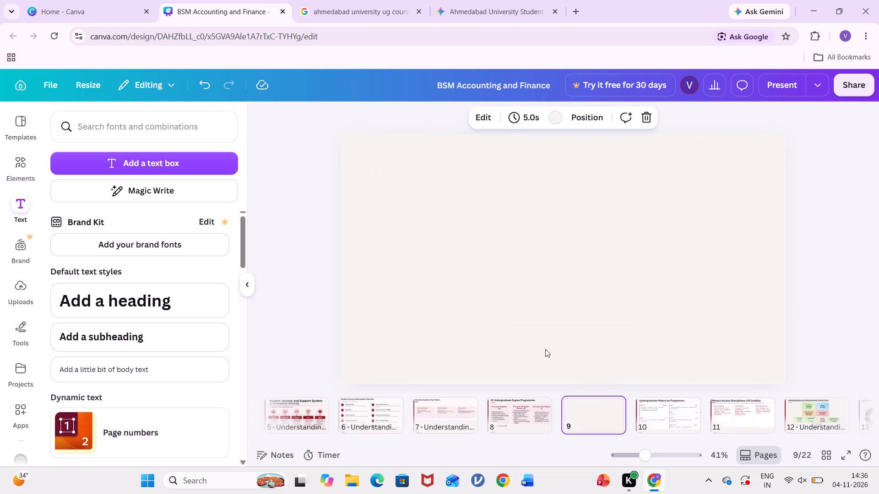
{"action": "key", "text": "ctrl+v"}
Copy the footer from slide 8, with its university logo, line and page number, and paste it onto slide 9.
{"action": "left_click", "coordinate": [526, 416]}
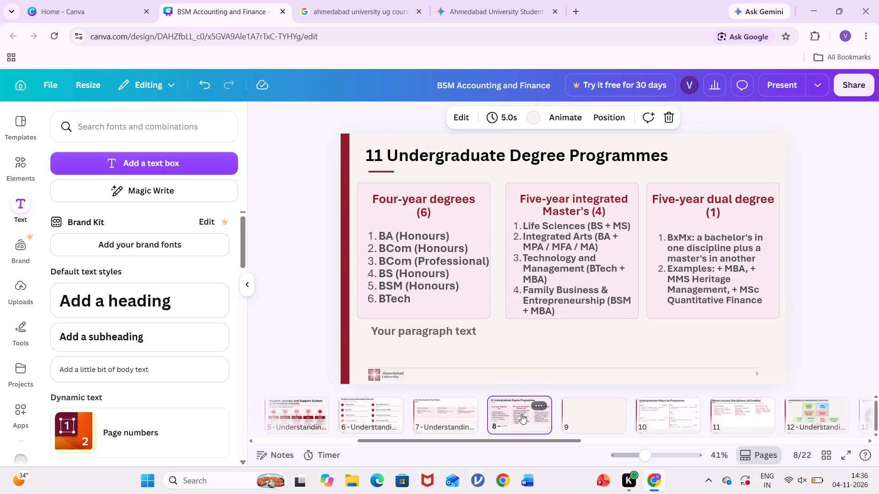
{"action": "left_click_drag", "start_coordinate": [365, 353], "coordinate": [769, 403]}
{"action": "scroll", "coordinate": [675, 429], "scroll_direction": "right", "scroll_amount": 1}
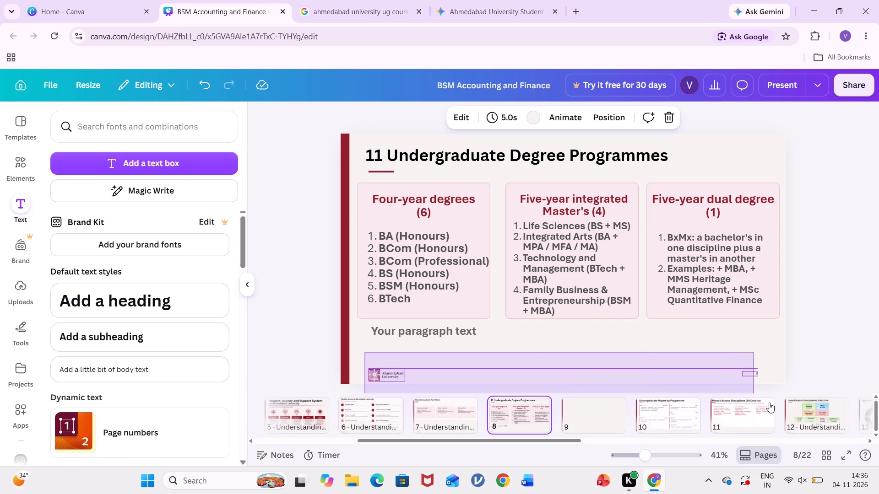
{"action": "left_click_drag", "start_coordinate": [769, 403], "coordinate": [776, 381]}
{"action": "key", "text": "ctrl+c"}
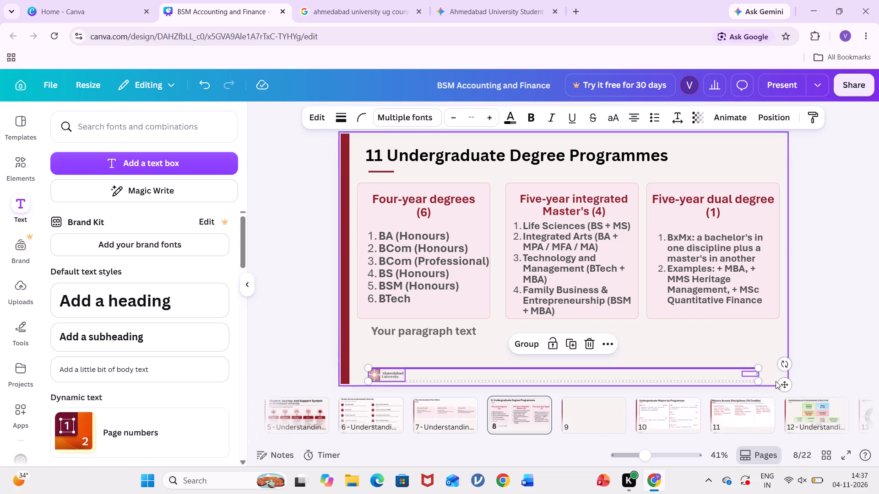
{"action": "left_click", "coordinate": [598, 416]}
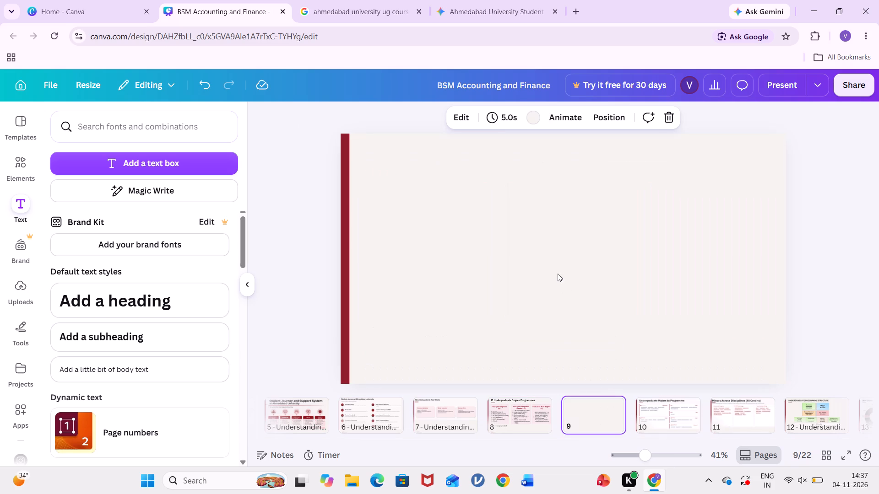
{"action": "key", "text": "ctrl+v"}
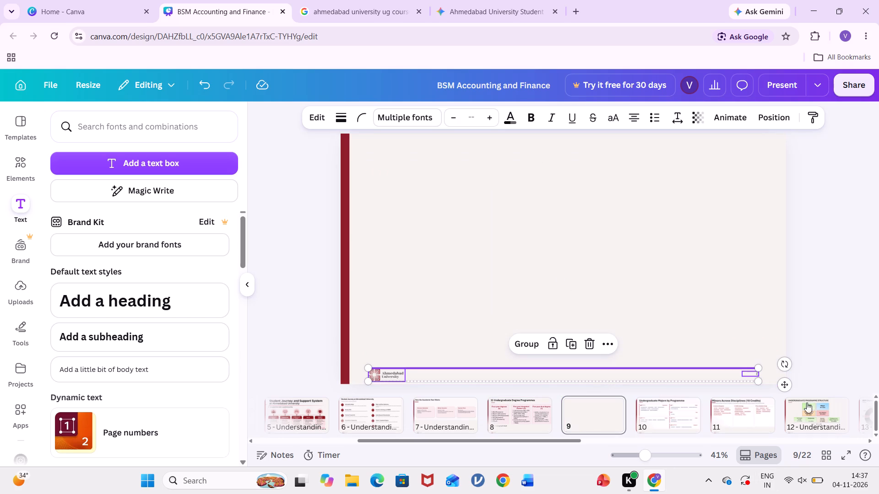
{"action": "double_click", "coordinate": [754, 374]}
{"action": "double_click", "coordinate": [753, 372]}
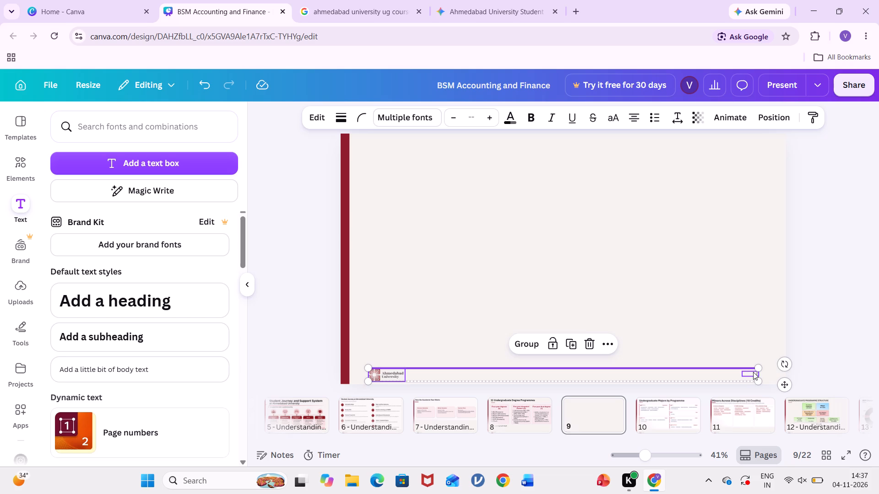
{"action": "left_click", "coordinate": [765, 286]}
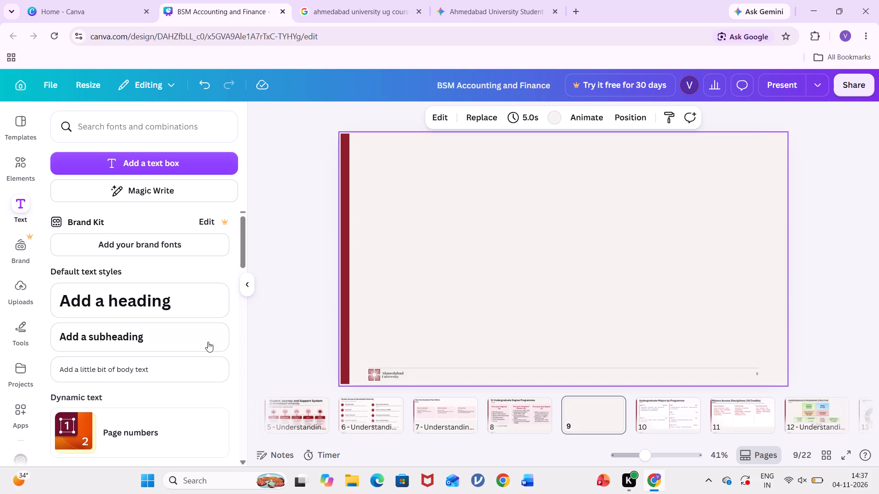
Start uploading an image file to Canva and browse to the Pictures folder.
{"action": "scroll", "coordinate": [206, 342], "scroll_direction": "down", "scroll_amount": 4}
{"action": "scroll", "coordinate": [206, 342], "scroll_direction": "up", "scroll_amount": 3}
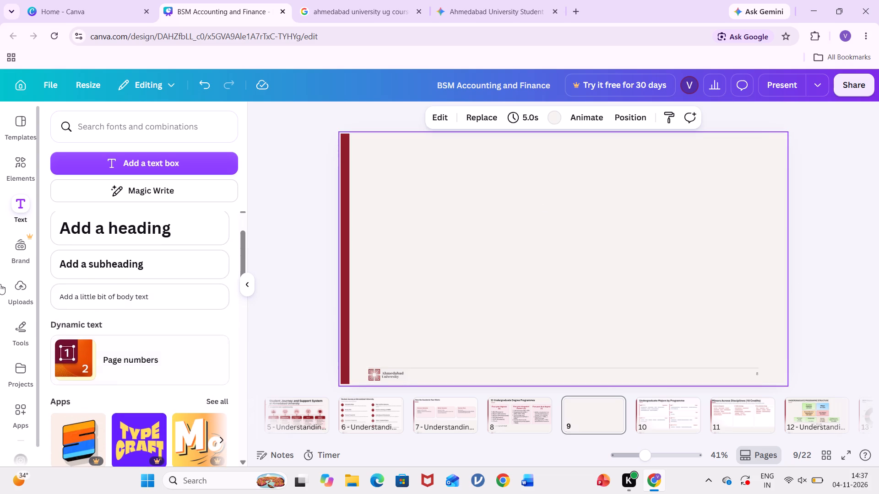
{"action": "left_click", "coordinate": [21, 291]}
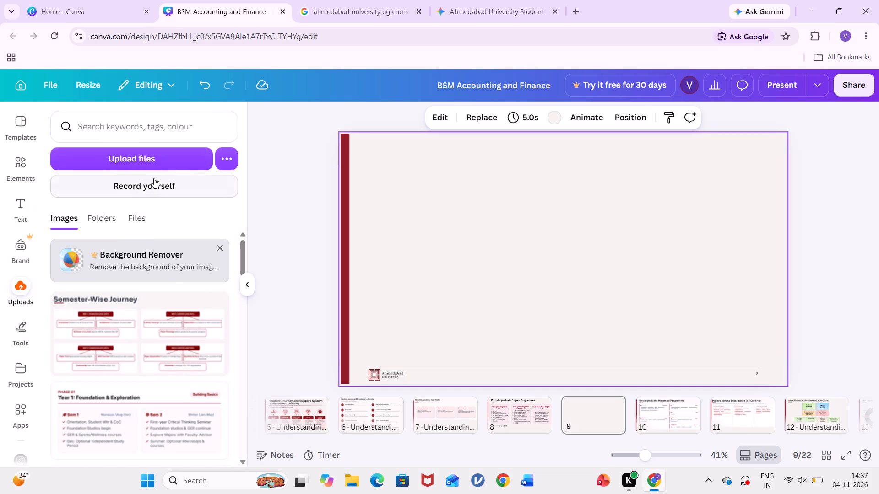
{"action": "left_click", "coordinate": [163, 164]}
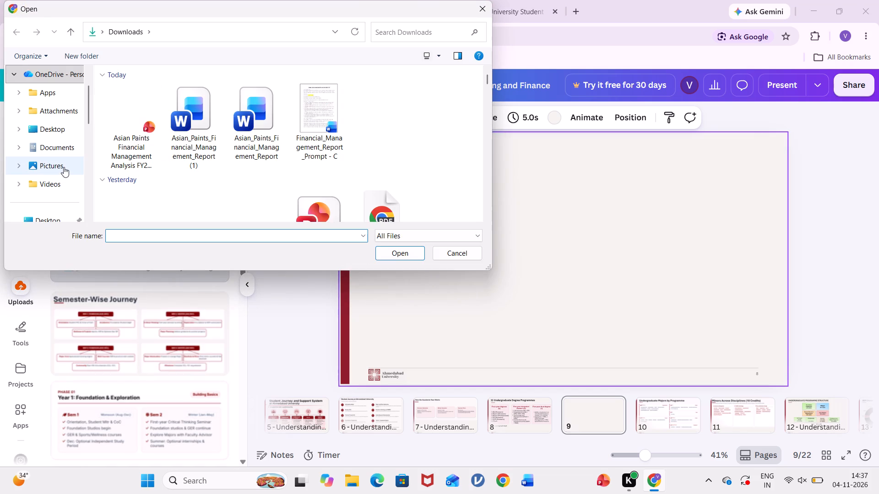
{"action": "left_click", "coordinate": [64, 167]}
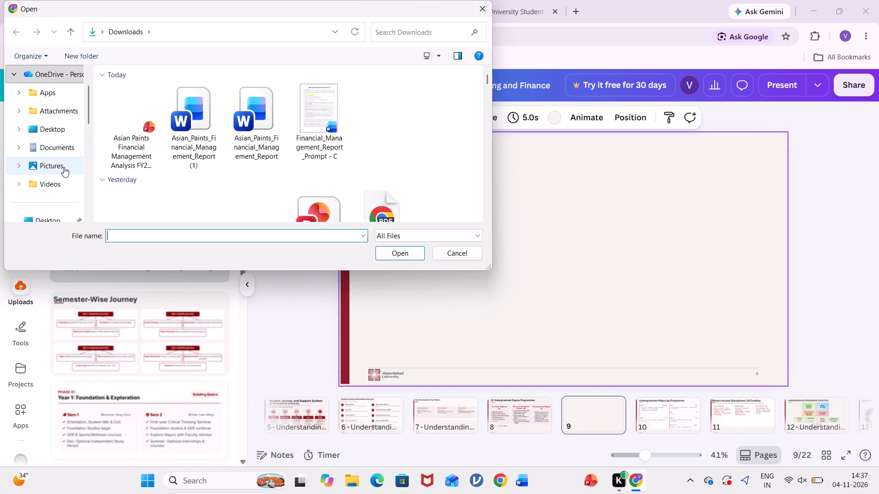
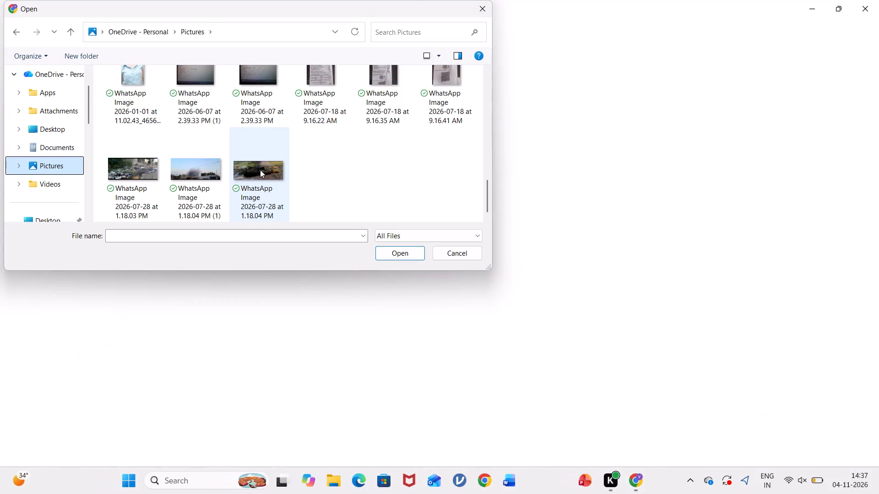
{"action": "scroll", "coordinate": [260, 170], "scroll_direction": "down", "scroll_amount": 3}
{"action": "scroll", "coordinate": [175, 129], "scroll_direction": "up", "scroll_amount": 20}
{"action": "scroll", "coordinate": [175, 129], "scroll_direction": "up", "scroll_amount": 16}
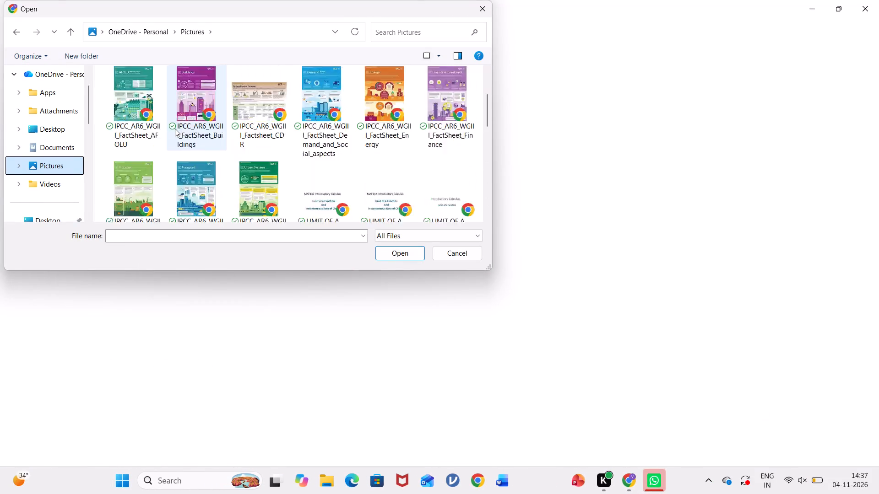
{"action": "double_click", "coordinate": [206, 111]}
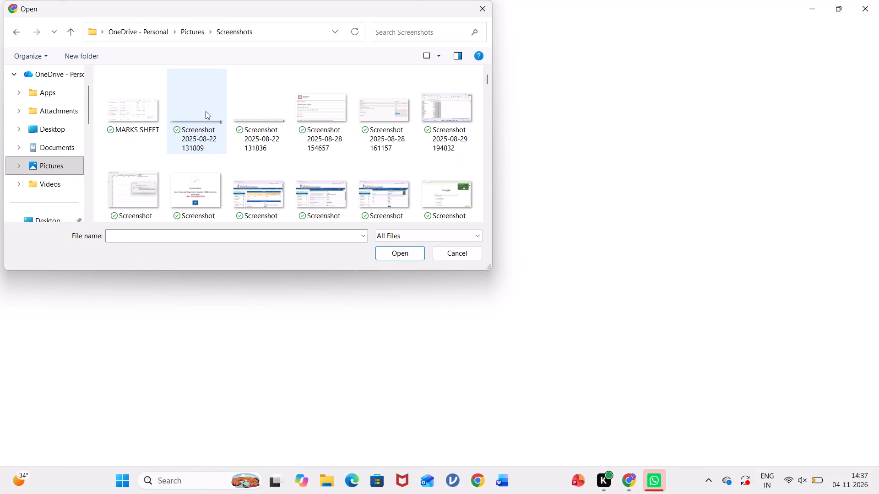
{"action": "scroll", "coordinate": [302, 138], "scroll_direction": "down", "scroll_amount": 20}
{"action": "scroll", "coordinate": [302, 138], "scroll_direction": "down", "scroll_amount": 20}
{"action": "scroll", "coordinate": [302, 138], "scroll_direction": "down", "scroll_amount": 20}
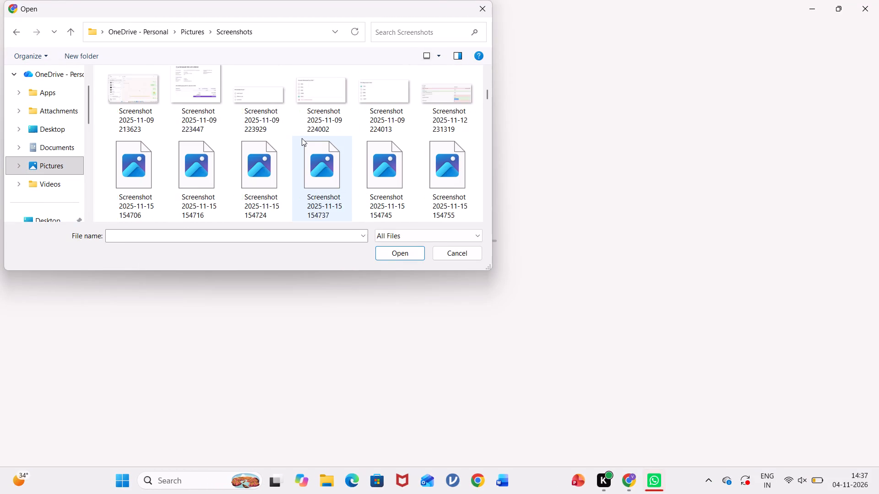
{"action": "scroll", "coordinate": [302, 138], "scroll_direction": "down", "scroll_amount": 20}
{"action": "scroll", "coordinate": [302, 138], "scroll_direction": "down", "scroll_amount": 20}
{"action": "scroll", "coordinate": [302, 138], "scroll_direction": "down", "scroll_amount": 20}
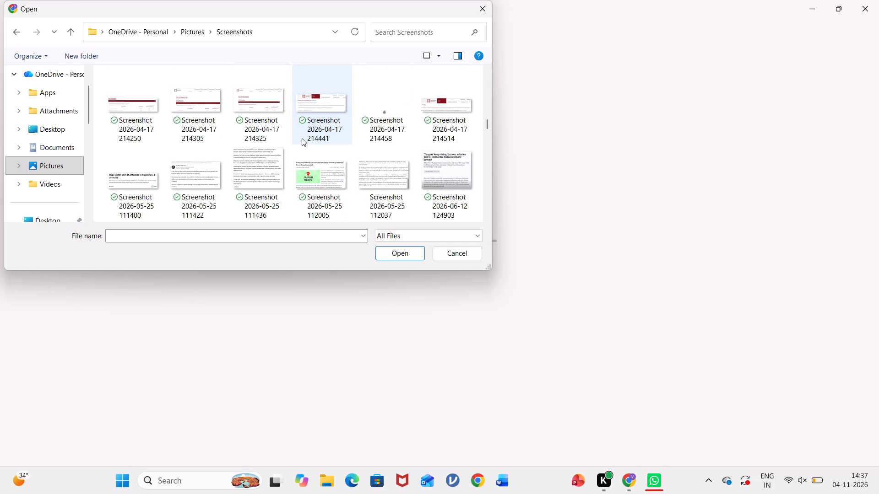
{"action": "scroll", "coordinate": [302, 138], "scroll_direction": "down", "scroll_amount": 20}
{"action": "scroll", "coordinate": [302, 138], "scroll_direction": "down", "scroll_amount": 13}
{"action": "scroll", "coordinate": [302, 138], "scroll_direction": "down", "scroll_amount": 9}
{"action": "scroll", "coordinate": [302, 138], "scroll_direction": "down", "scroll_amount": 13}
{"action": "scroll", "coordinate": [302, 138], "scroll_direction": "up", "scroll_amount": 1}
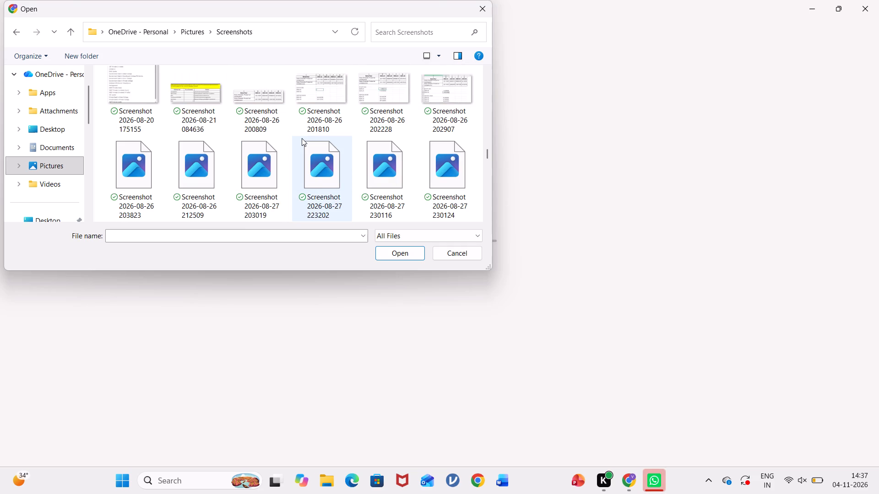
{"action": "scroll", "coordinate": [302, 138], "scroll_direction": "down", "scroll_amount": 20}
{"action": "scroll", "coordinate": [302, 138], "scroll_direction": "down", "scroll_amount": 20}
{"action": "scroll", "coordinate": [302, 138], "scroll_direction": "down", "scroll_amount": 20}
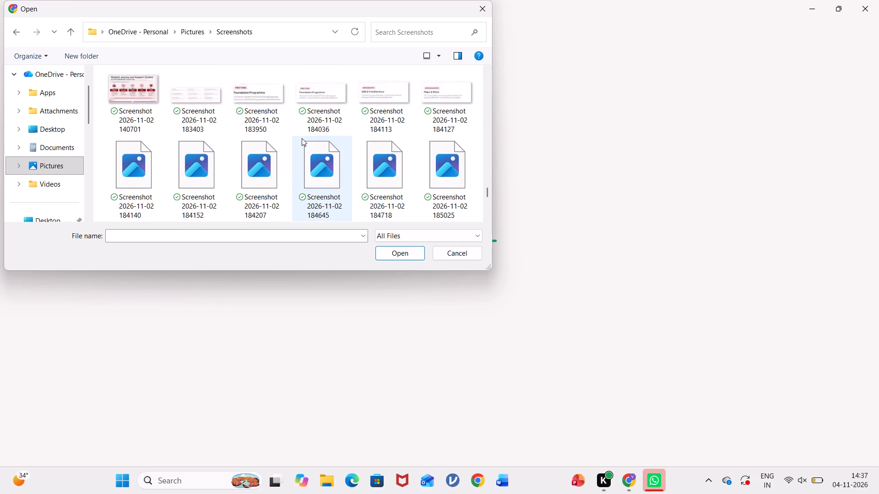
{"action": "scroll", "coordinate": [302, 138], "scroll_direction": "down", "scroll_amount": 20}
{"action": "scroll", "coordinate": [302, 138], "scroll_direction": "down", "scroll_amount": 11}
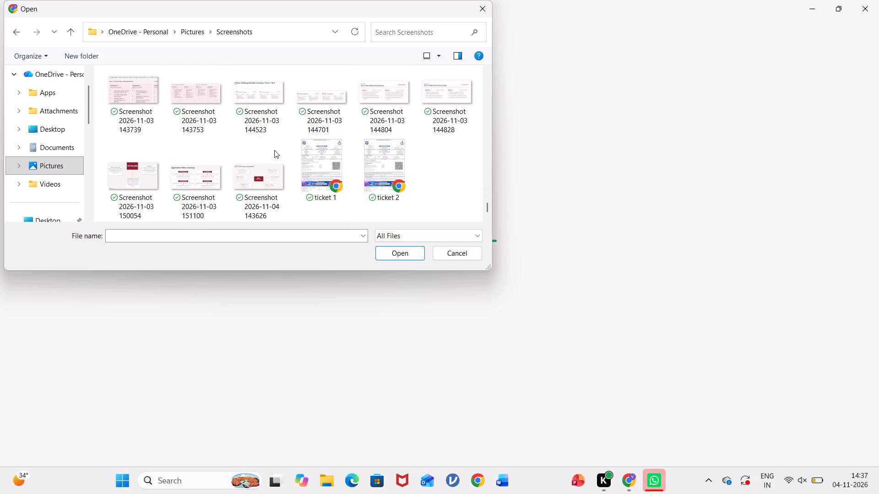
{"action": "left_click", "coordinate": [262, 173]}
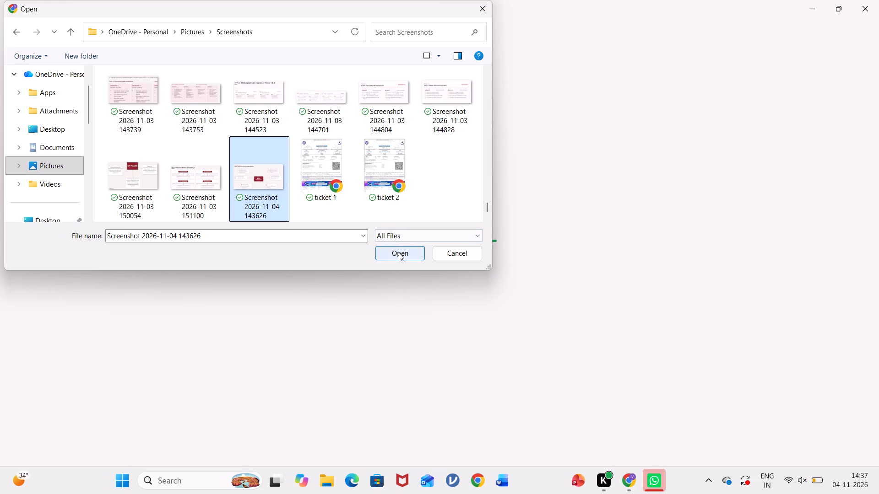
{"action": "left_click", "coordinate": [399, 252]}
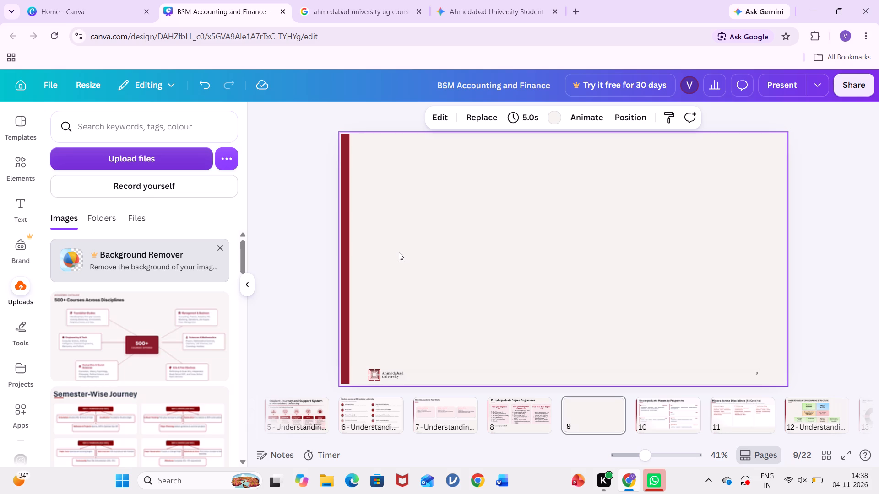
Insert the uploaded 500+ Courses Across Disciplines image on slide 9 and enlarge it to reach nearly down to the footer.
{"action": "left_click", "coordinate": [194, 315]}
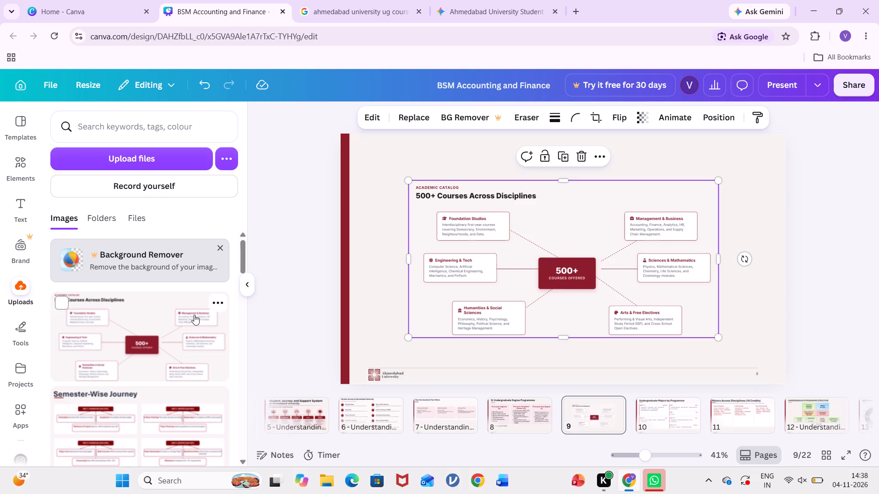
{"action": "left_click_drag", "start_coordinate": [410, 177], "coordinate": [374, 139]}
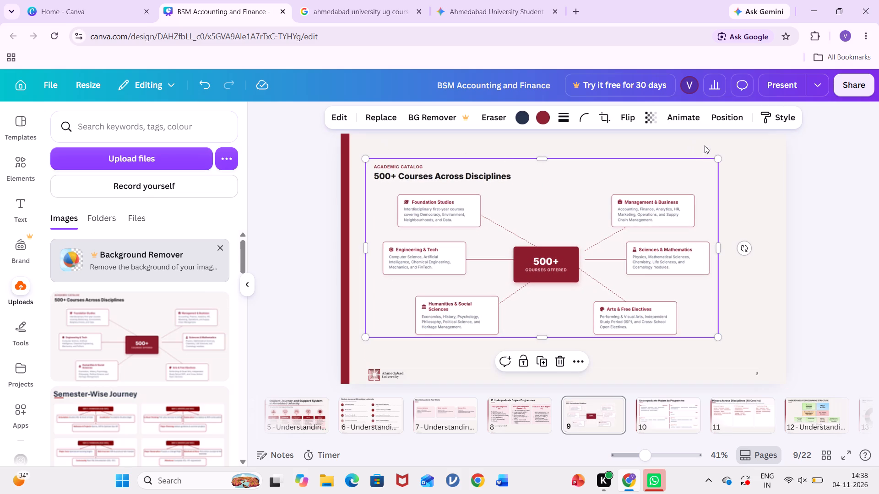
{"action": "left_click_drag", "start_coordinate": [717, 156], "coordinate": [775, 132]}
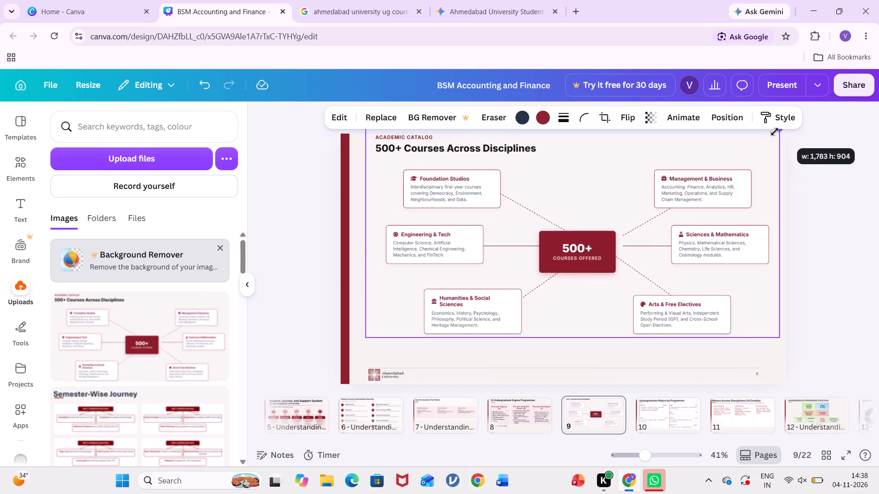
{"action": "left_click_drag", "start_coordinate": [775, 132], "coordinate": [773, 134]}
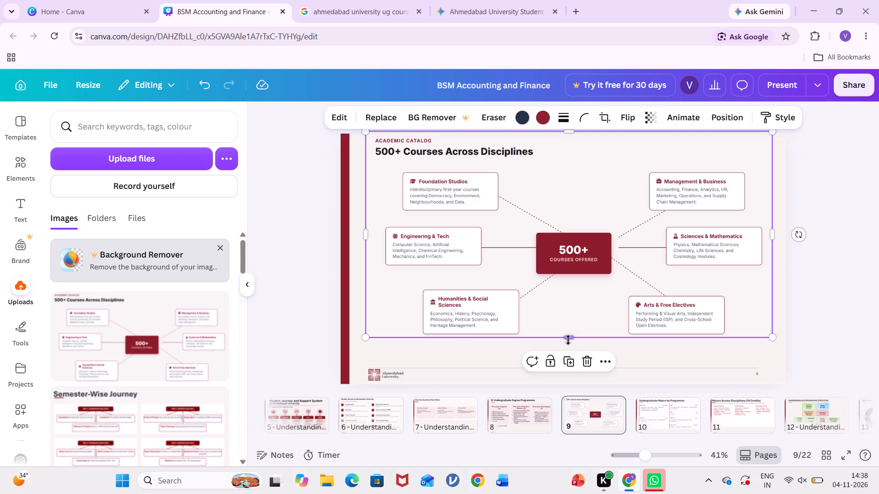
{"action": "left_click_drag", "start_coordinate": [569, 340], "coordinate": [568, 364]}
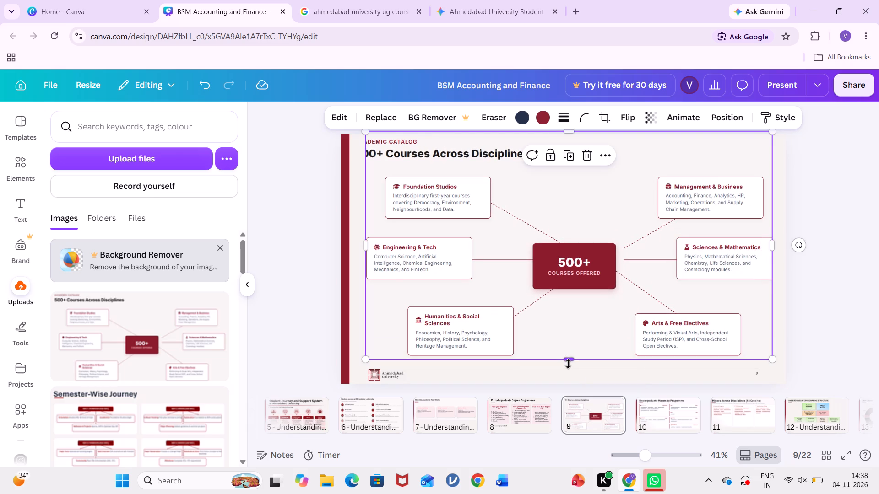
Widen the diagram image on both sides and position it between the maroon bar and the slide's far edge, above the footer.
{"action": "left_click_drag", "start_coordinate": [364, 243], "coordinate": [349, 244]}
{"action": "left_click_drag", "start_coordinate": [582, 225], "coordinate": [586, 228]}
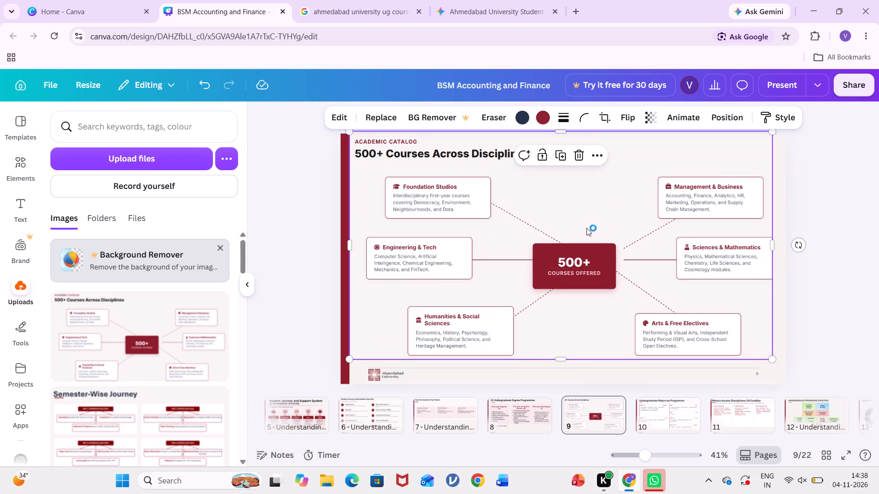
{"action": "left_click_drag", "start_coordinate": [586, 228], "coordinate": [590, 229]}
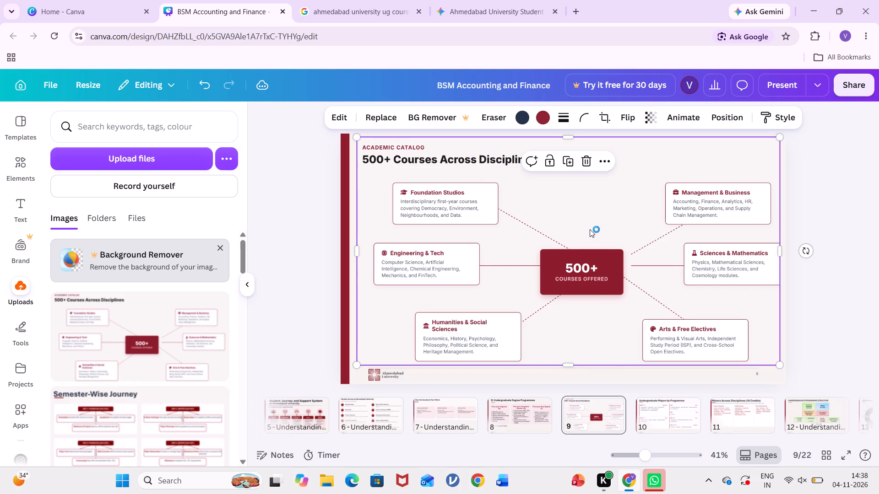
{"action": "left_click_drag", "start_coordinate": [781, 249], "coordinate": [786, 250]}
{"action": "left_click_drag", "start_coordinate": [786, 250], "coordinate": [792, 250]}
{"action": "left_click_drag", "start_coordinate": [715, 193], "coordinate": [710, 192]}
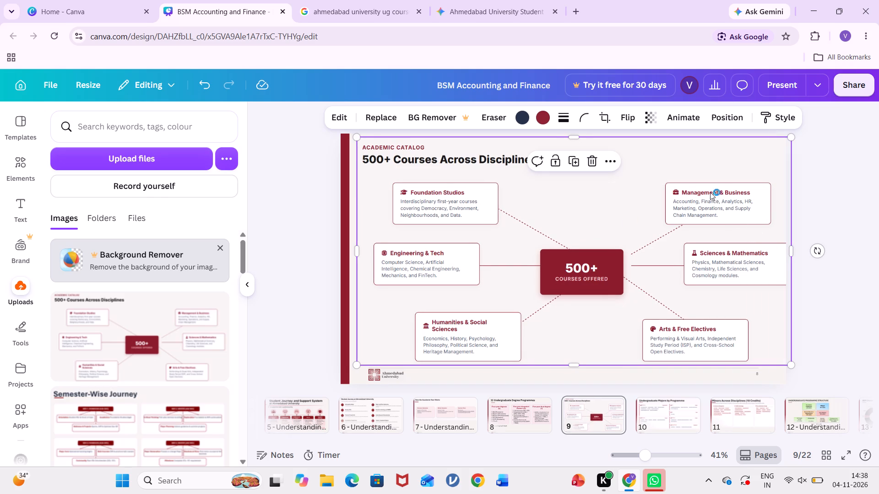
{"action": "left_click_drag", "start_coordinate": [710, 192], "coordinate": [710, 193]}
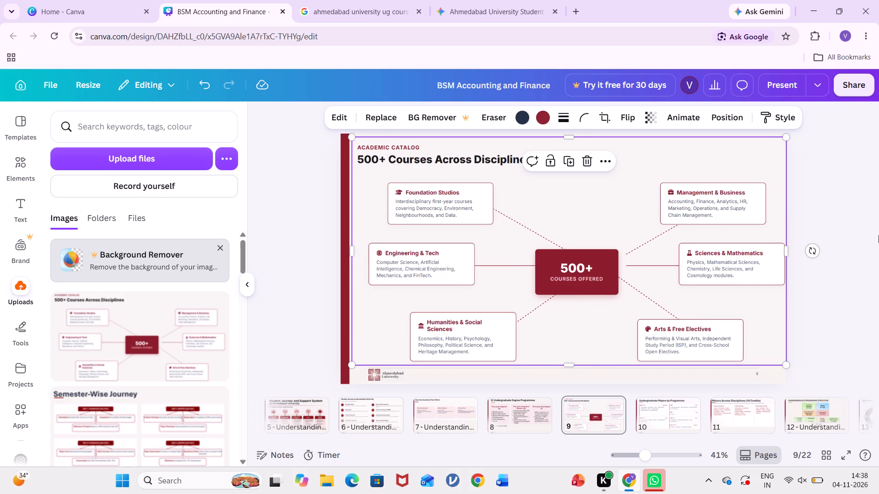
{"action": "left_click", "coordinate": [878, 240]}
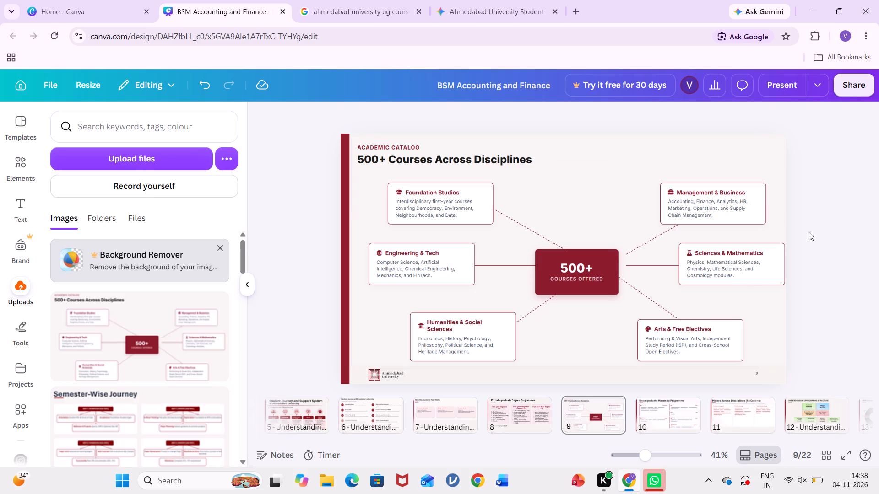
Copy the KEY GOALS OF THE UNIVERSITY heading with its short maroon underline from slide 2 and return to slide 9.
{"action": "left_click", "coordinate": [377, 418]}
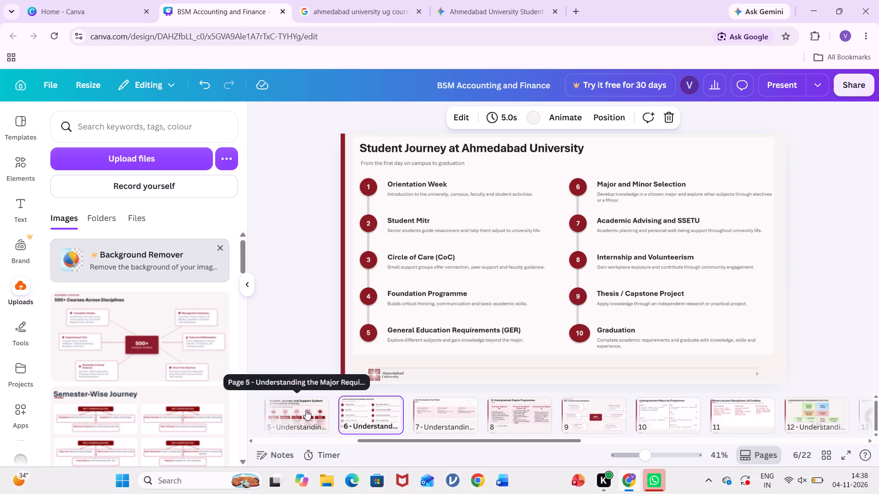
{"action": "scroll", "coordinate": [306, 410], "scroll_direction": "right", "scroll_amount": 5}
{"action": "left_click", "coordinate": [363, 408]}
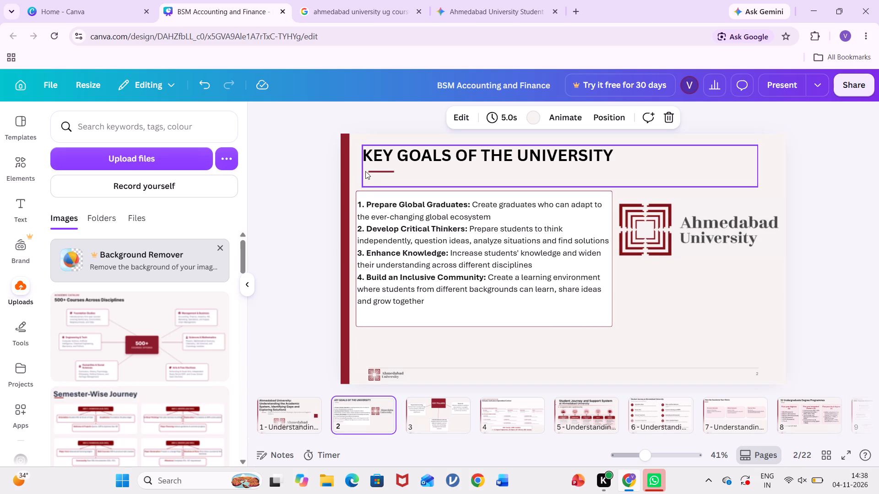
{"action": "left_click_drag", "start_coordinate": [362, 169], "coordinate": [408, 177]}
{"action": "key", "text": "ctrl+c"}
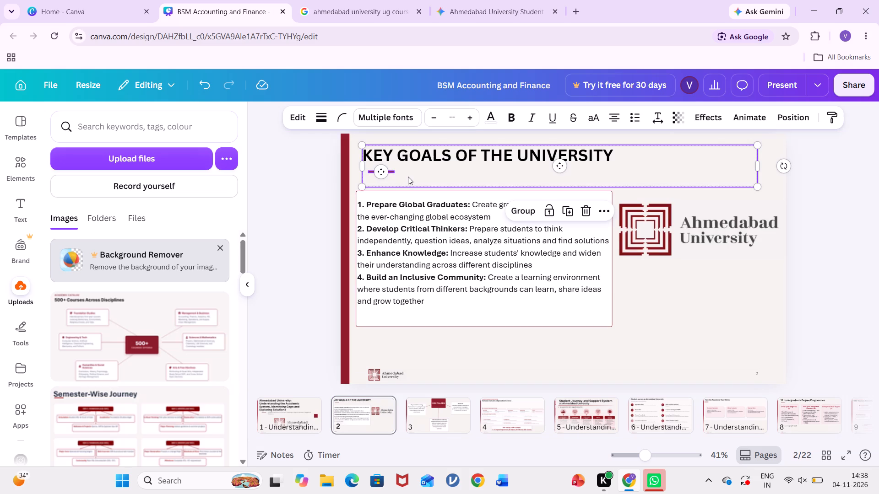
{"action": "left_click", "coordinate": [723, 415]}
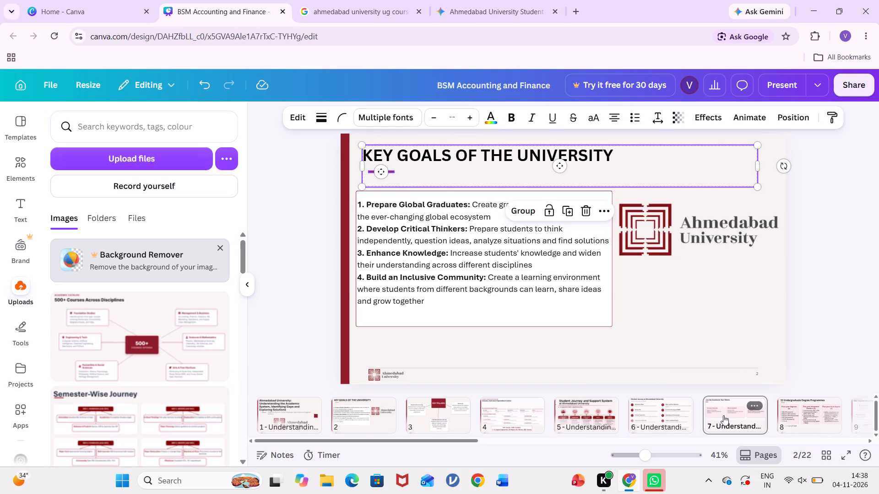
{"action": "scroll", "coordinate": [723, 415], "scroll_direction": "left", "scroll_amount": 3}
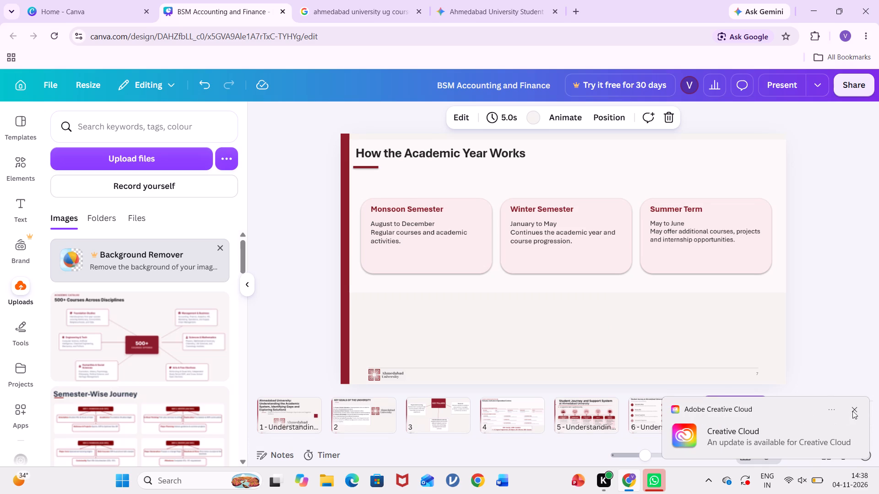
{"action": "left_click", "coordinate": [853, 411]}
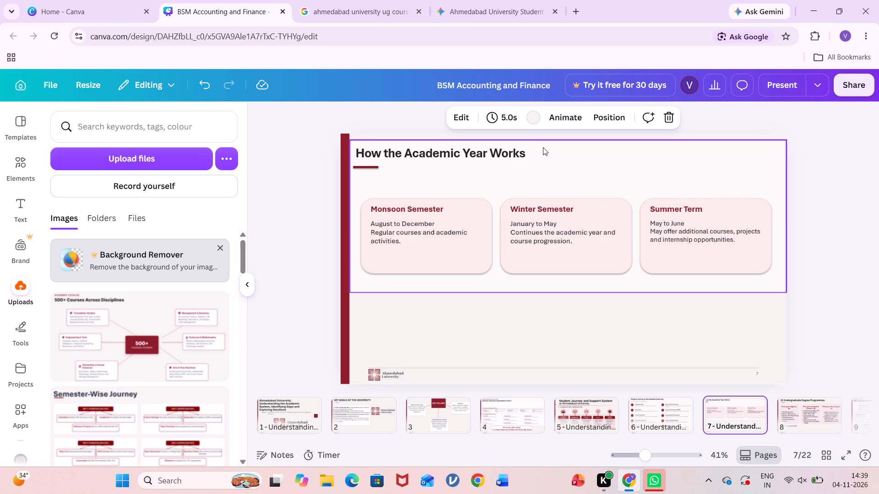
{"action": "scroll", "coordinate": [736, 412], "scroll_direction": "left", "scroll_amount": 2}
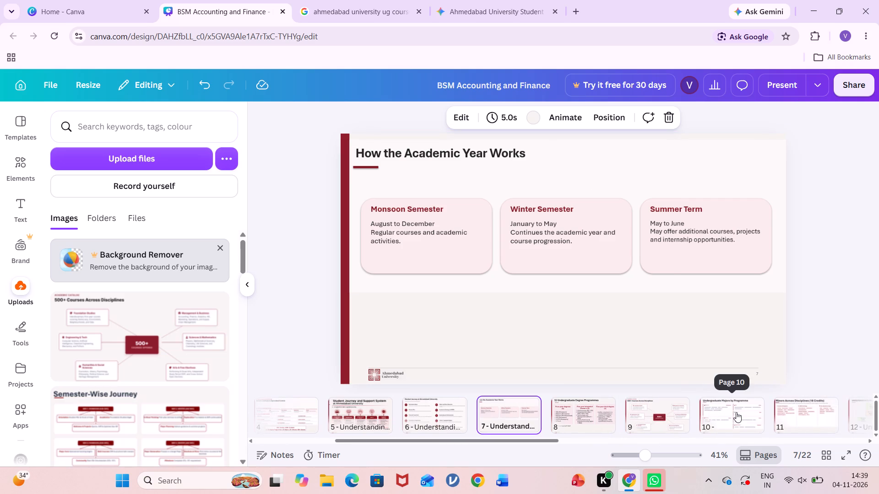
{"action": "left_click", "coordinate": [677, 422]}
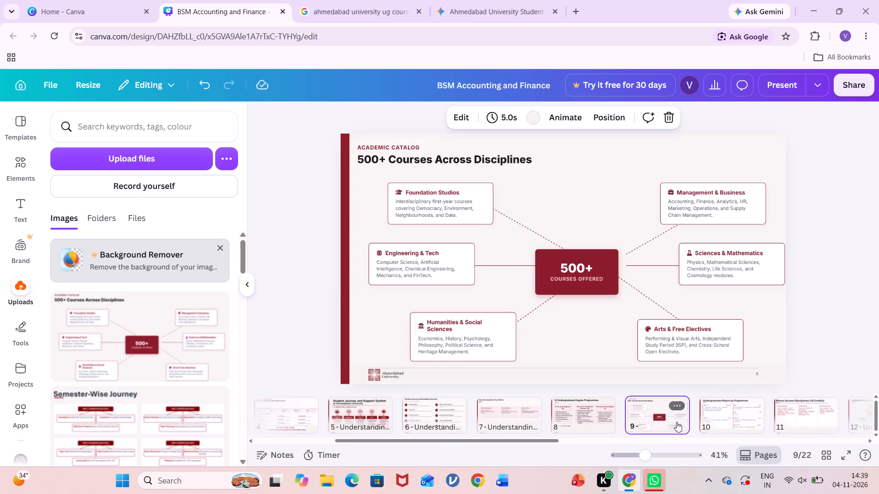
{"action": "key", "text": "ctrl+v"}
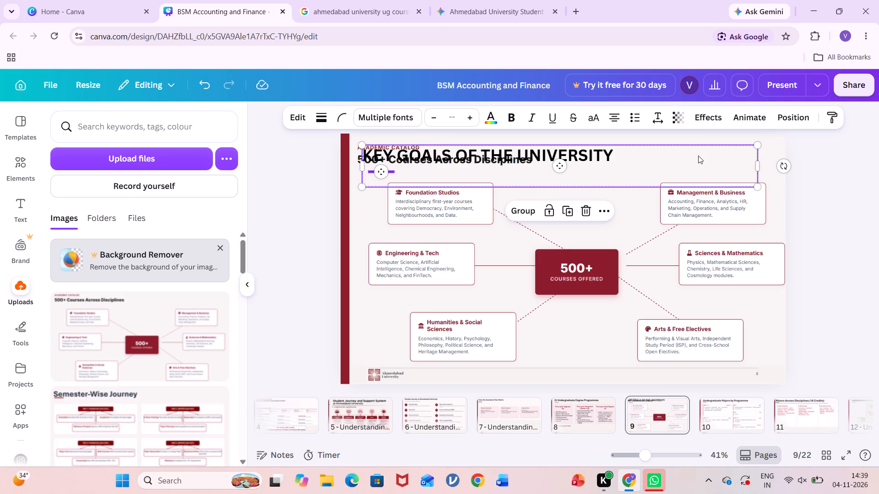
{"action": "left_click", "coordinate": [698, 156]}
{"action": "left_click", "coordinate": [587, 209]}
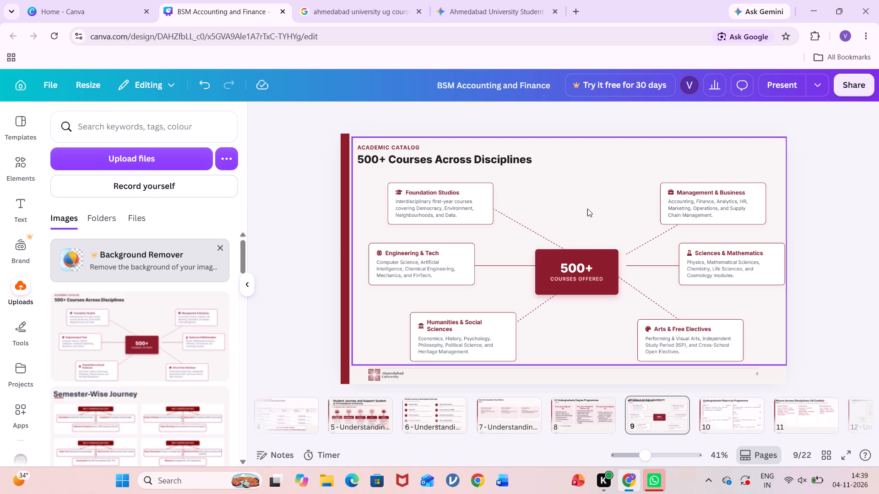
Paste the copied heading and underline on slide 9 and delete the KEY GOALS OF THE UNIVERSITY text, keeping only the underline.
{"action": "key", "text": "ctrl+v"}
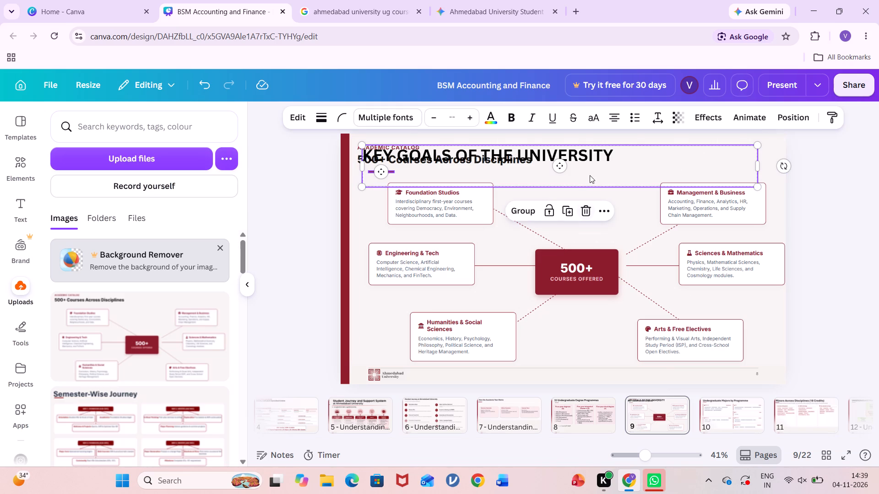
{"action": "left_click_drag", "start_coordinate": [590, 164], "coordinate": [564, 209]}
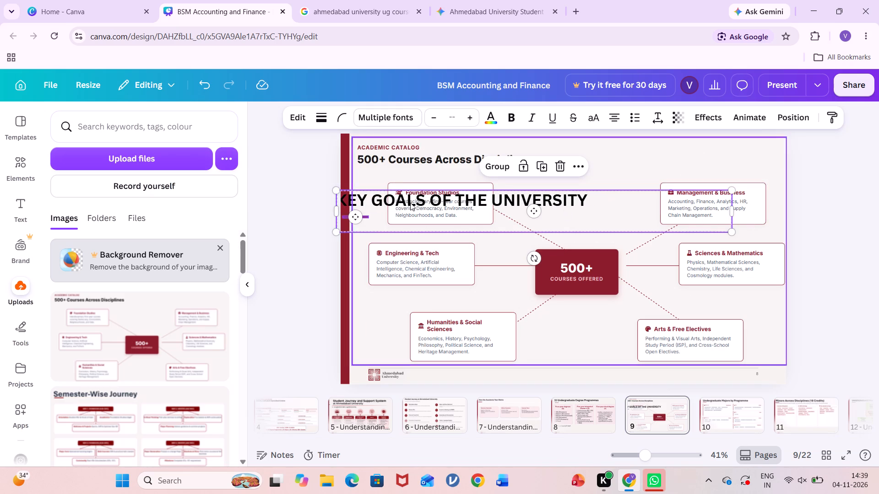
{"action": "left_click", "coordinate": [375, 220]}
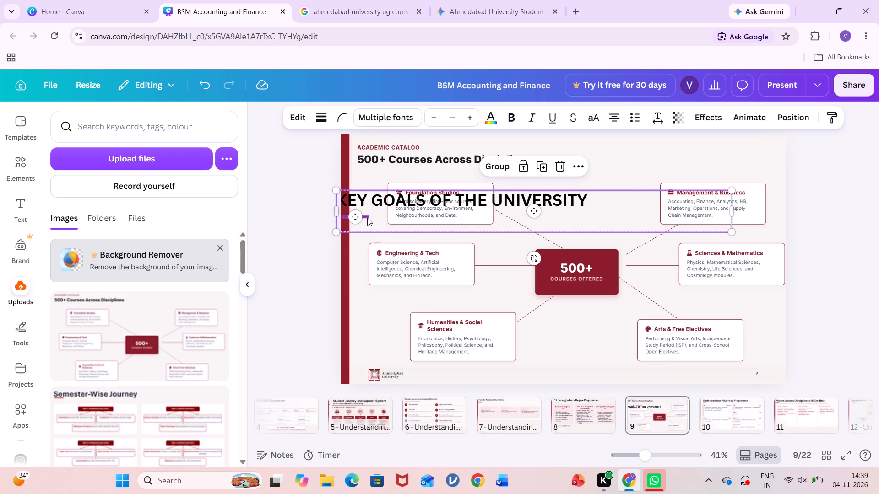
{"action": "left_click", "coordinate": [364, 219]}
{"action": "left_click", "coordinate": [647, 172]}
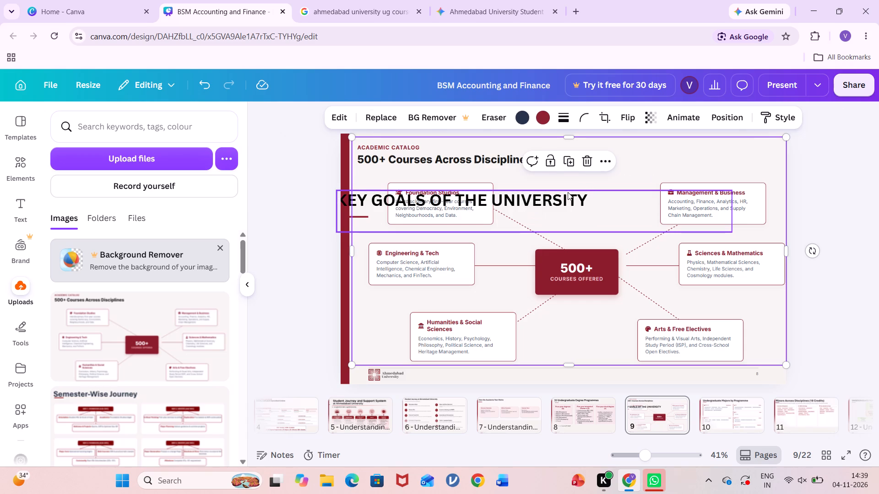
{"action": "left_click", "coordinate": [568, 192]}
{"action": "left_click", "coordinate": [555, 171]}
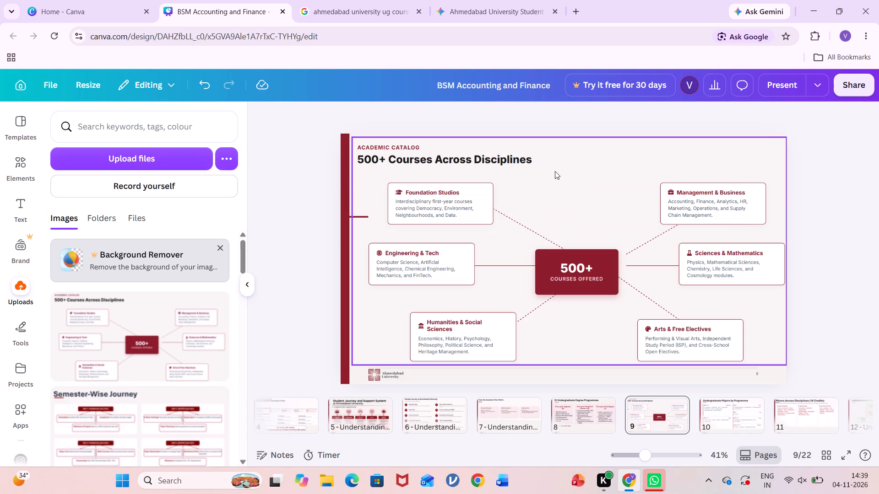
Move the short maroon underline directly beneath the start of the 500+ Courses Across Disciplines title.
{"action": "left_click", "coordinate": [364, 214]}
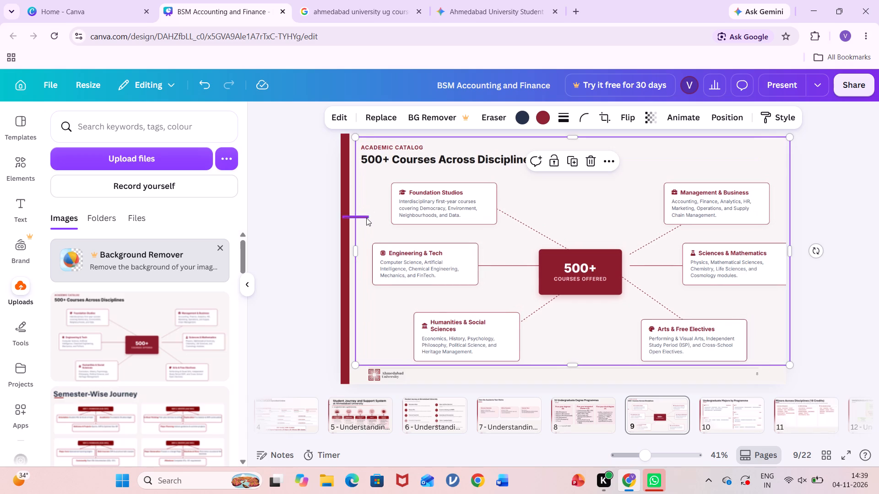
{"action": "left_click", "coordinate": [366, 218]}
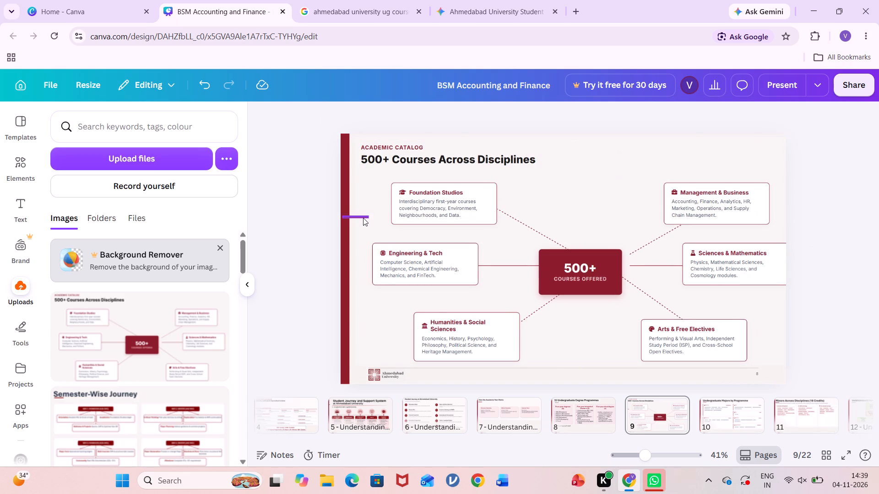
{"action": "left_click", "coordinate": [363, 218]}
{"action": "left_click", "coordinate": [366, 215]}
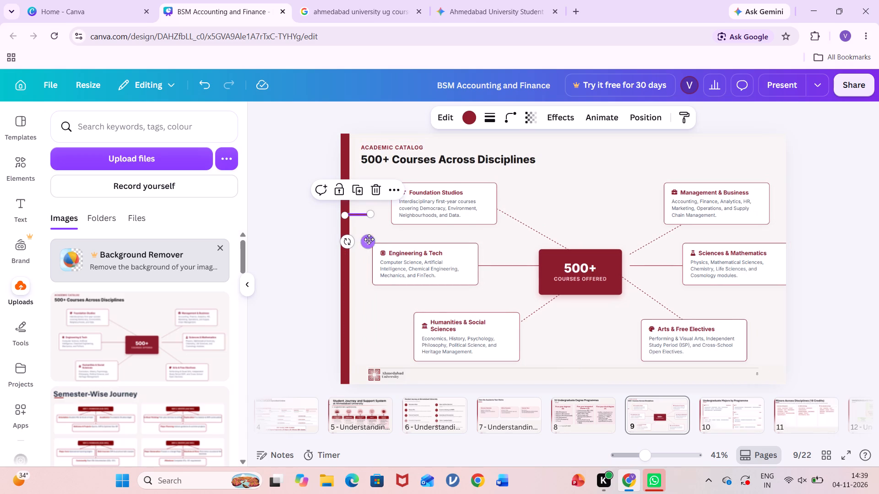
{"action": "left_click_drag", "start_coordinate": [369, 239], "coordinate": [381, 197]}
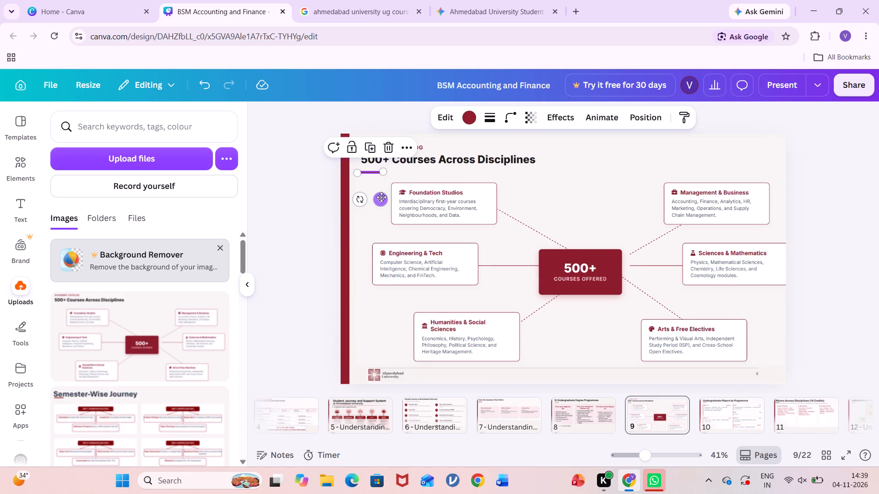
{"action": "left_click", "coordinate": [282, 186]}
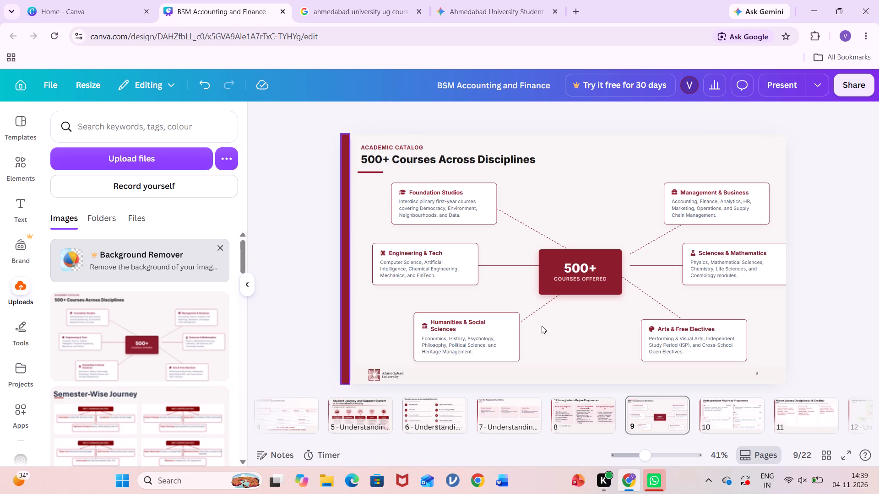
Change the page number in slide 9's footer to 9.
{"action": "double_click", "coordinate": [754, 374]}
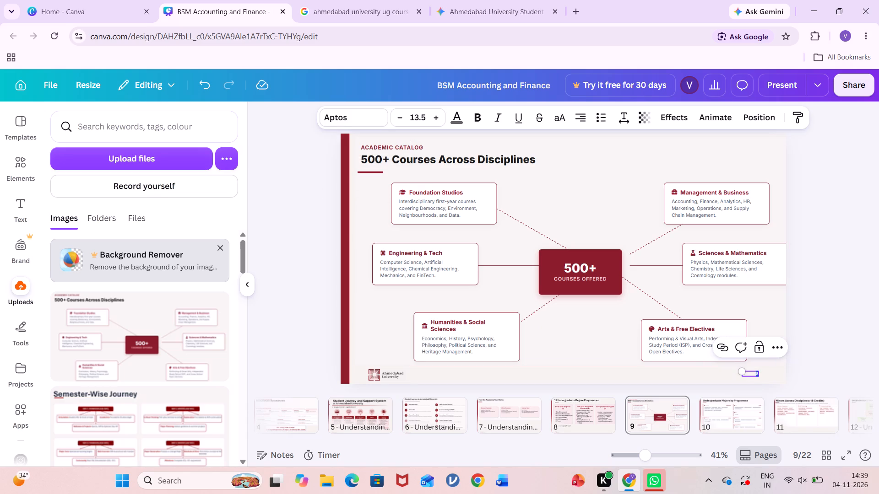
{"action": "key", "text": "9"}
{"action": "left_click", "coordinate": [855, 333]}
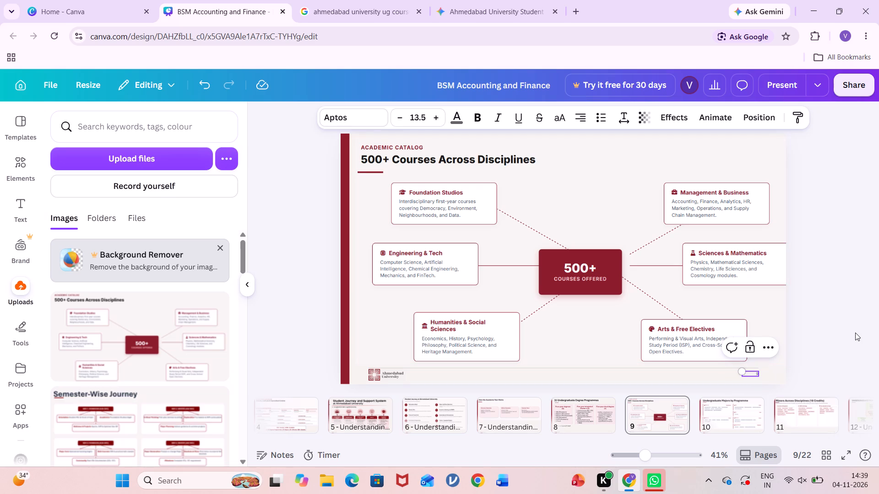
Delete the leftover "Your paragraph text" placeholder below the Four-year degrees card on slide 8.
{"action": "left_click", "coordinate": [753, 409]}
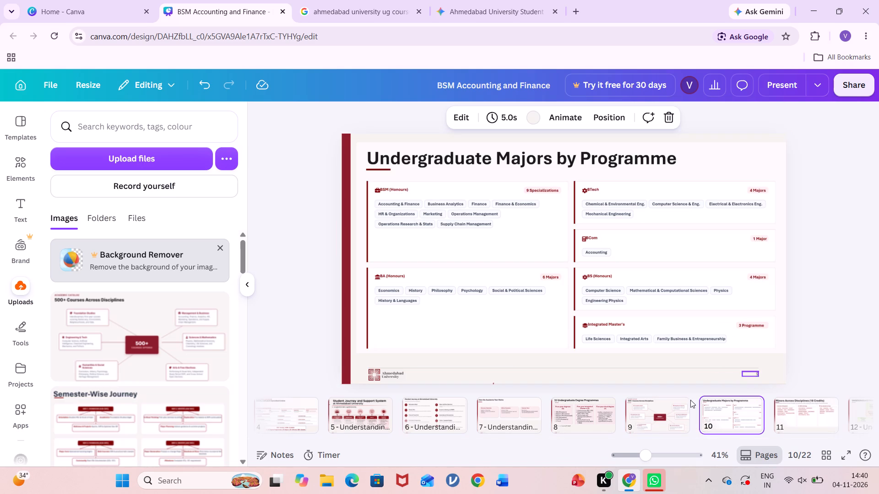
{"action": "left_click", "coordinate": [604, 414]}
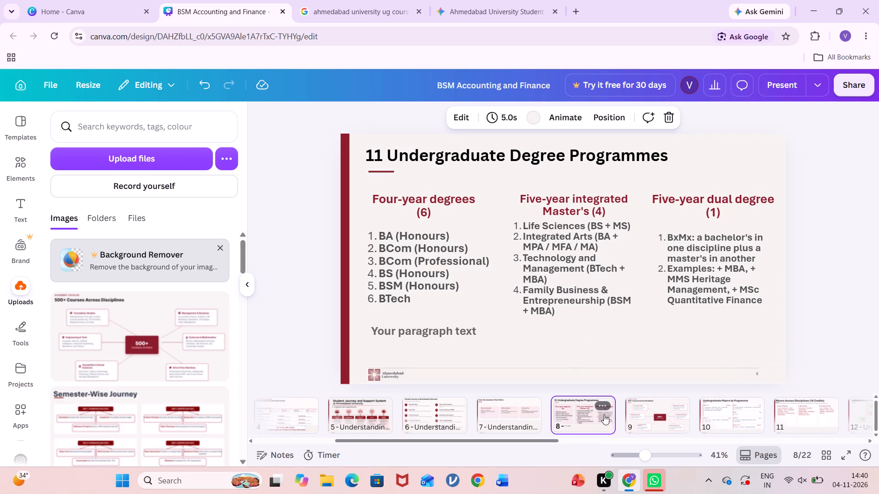
{"action": "left_click", "coordinate": [459, 335]}
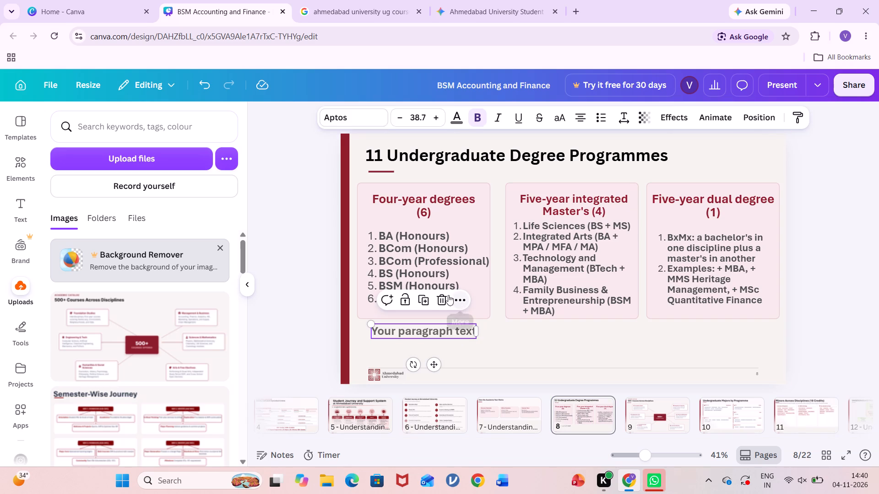
{"action": "left_click", "coordinate": [444, 294]}
Shrink the diagram image on slide 9 proportionally to about 1,748 by 918, leaving space at the slide edge and above the footer.
{"action": "left_click", "coordinate": [644, 412]}
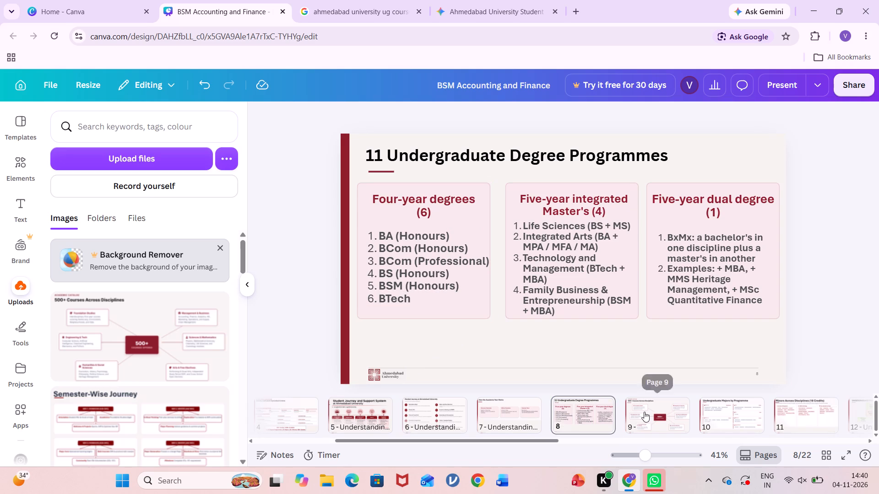
{"action": "left_click", "coordinate": [581, 327]}
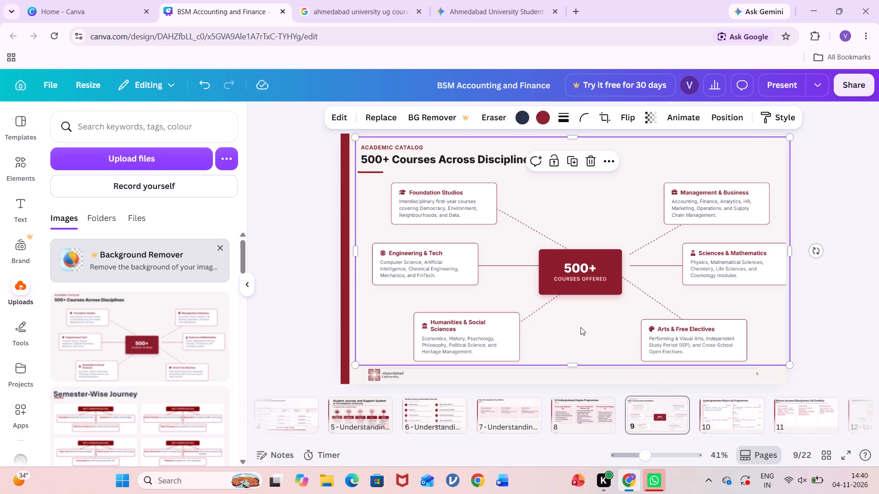
{"action": "left_click_drag", "start_coordinate": [791, 363], "coordinate": [782, 362]}
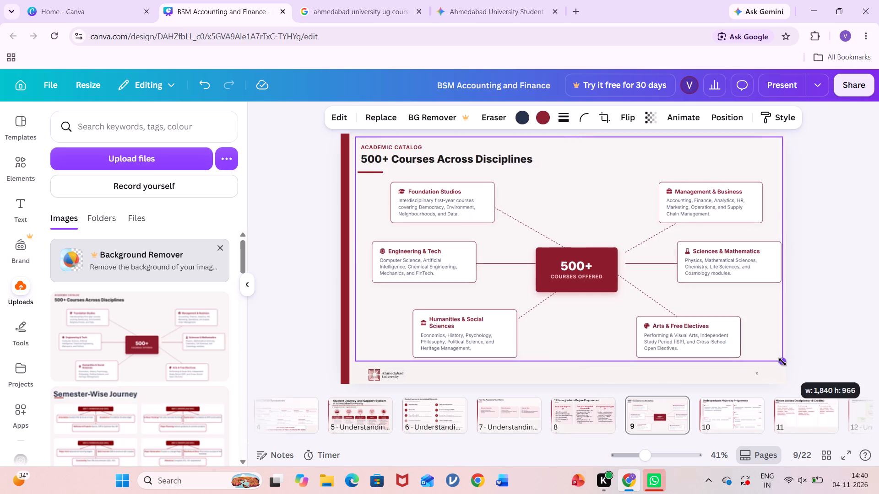
{"action": "left_click_drag", "start_coordinate": [782, 362], "coordinate": [781, 360]}
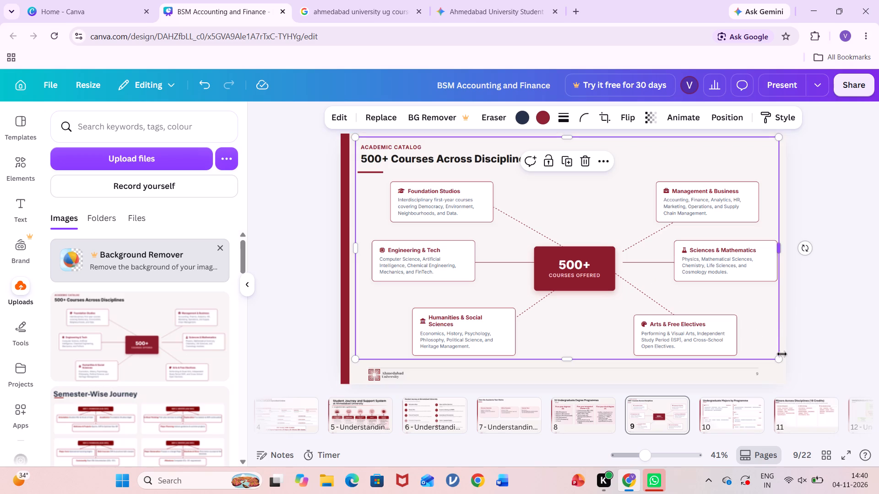
{"action": "left_click", "coordinate": [826, 337]}
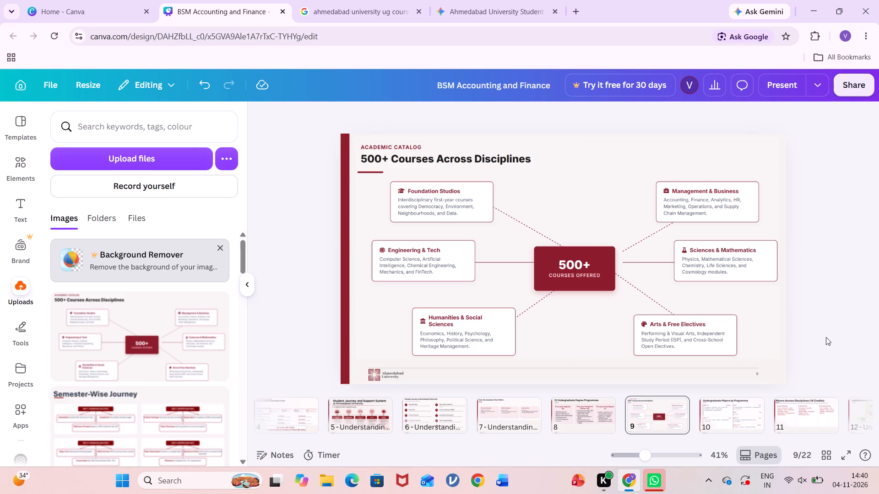
{"action": "left_click", "coordinate": [704, 274]}
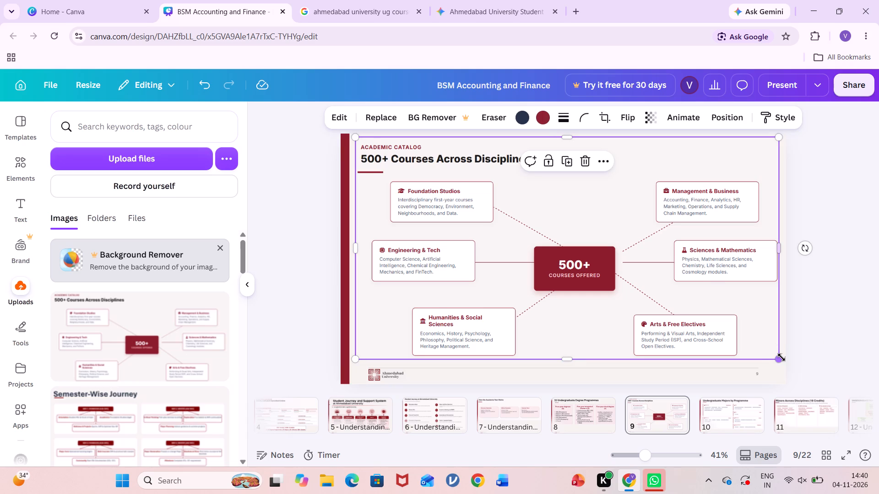
{"action": "left_click_drag", "start_coordinate": [781, 357], "coordinate": [770, 341]}
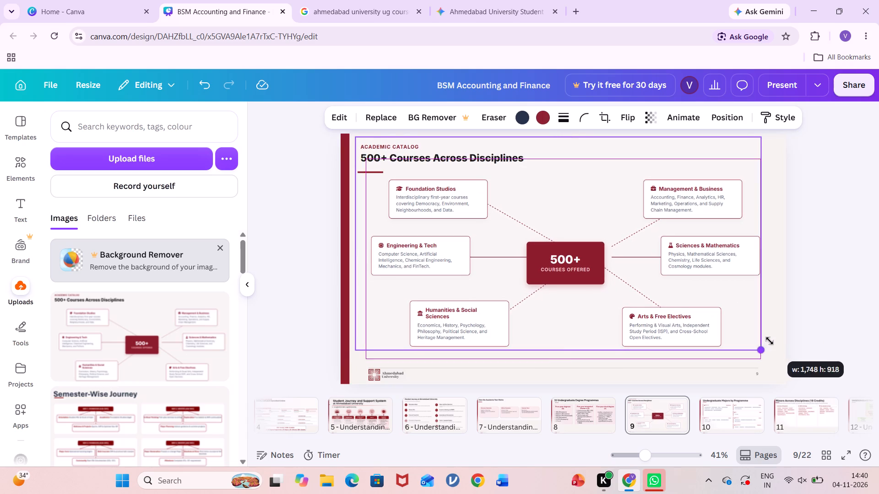
{"action": "left_click_drag", "start_coordinate": [770, 341], "coordinate": [769, 341]}
Shift the diagram image up to the slide's top edge and closer to the maroon bar, aligning its title with the underline.
{"action": "left_click", "coordinate": [660, 281]}
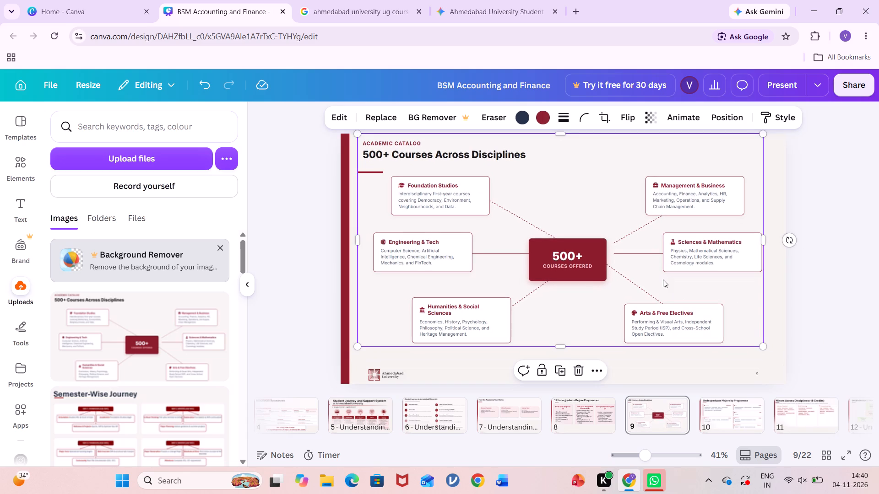
{"action": "left_click_drag", "start_coordinate": [657, 277], "coordinate": [651, 276]}
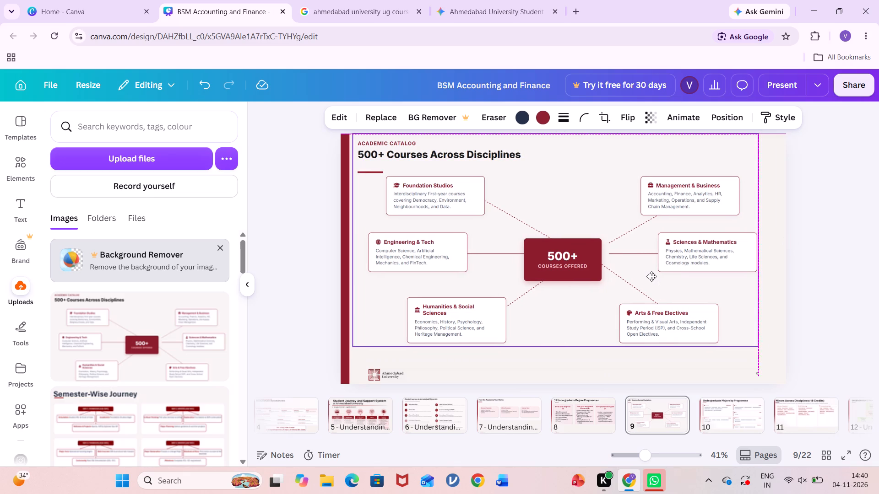
{"action": "left_click_drag", "start_coordinate": [651, 276], "coordinate": [649, 274]}
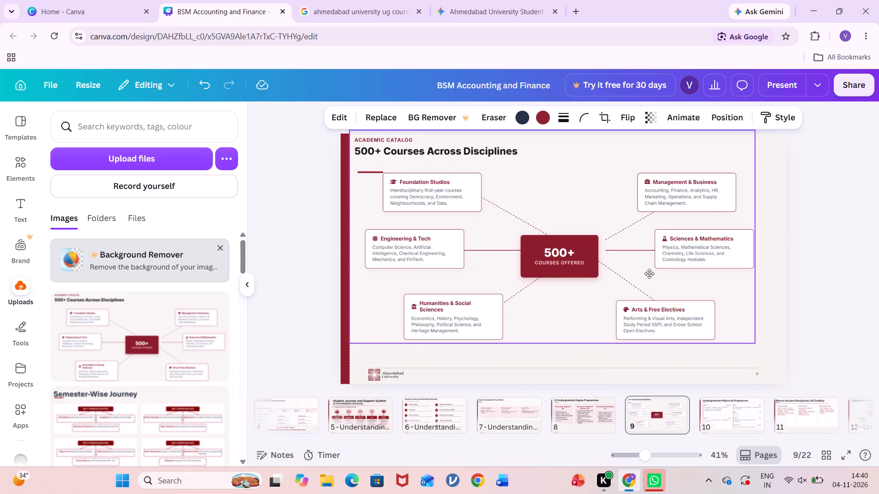
{"action": "left_click_drag", "start_coordinate": [649, 274], "coordinate": [652, 274]}
{"action": "left_click", "coordinate": [799, 254]}
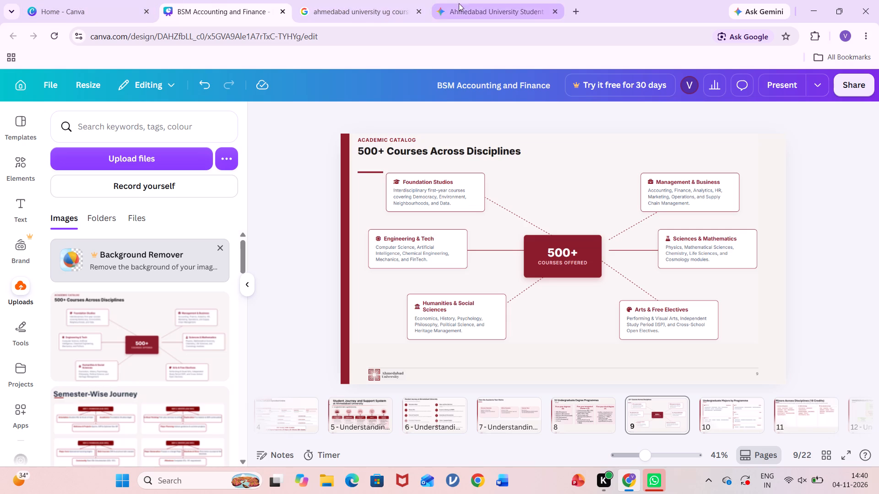
Switch to the Google results for Ahmedabad University and search for "ahmedabad university 500+ courses".
{"action": "left_click", "coordinate": [380, 5]}
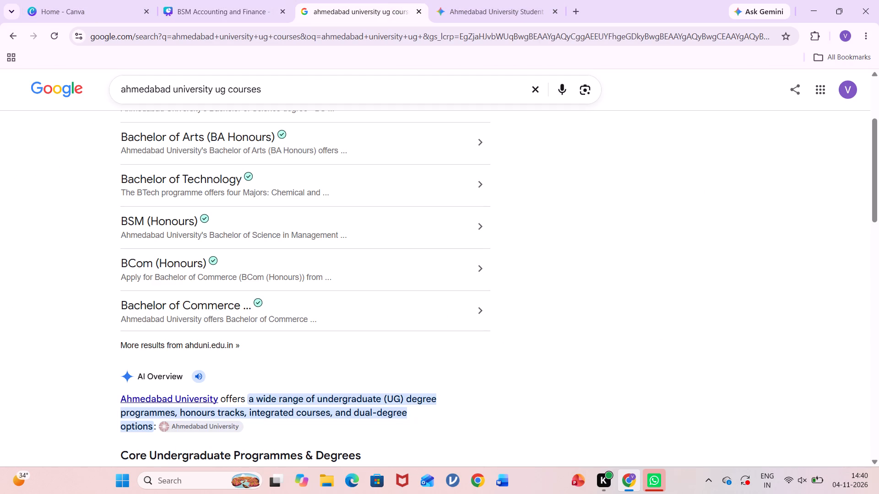
{"action": "left_click", "coordinate": [337, 94]}
{"action": "key", "text": "BackSpace"}
{"action": "key", "text": "BackSpace"}
{"action": "key", "text": "BackSpace"}
{"action": "key", "text": "BackSpace"}
{"action": "key", "text": "BackSpace"}
{"action": "key", "text": "BackSpace"}
{"action": "key", "text": "BackSpace"}
{"action": "key", "text": "BackSpace"}
{"action": "key", "text": "BackSpace"}
{"action": "key", "text": "BackSpace"}
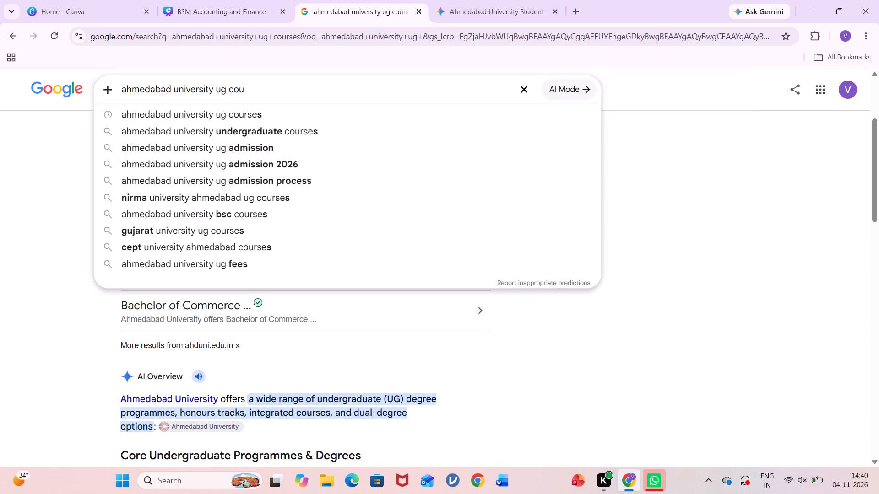
{"action": "key", "text": "space"}
{"action": "key", "text": "BackSpace"}
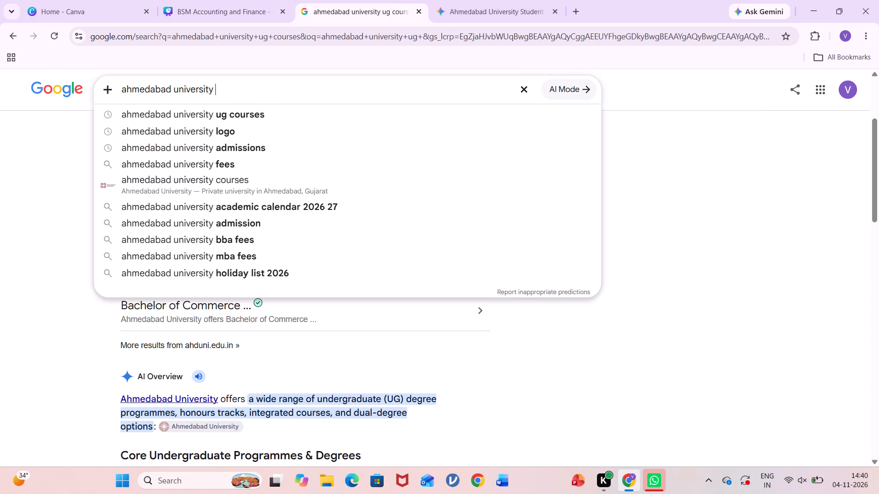
{"action": "type", "text": "500"}
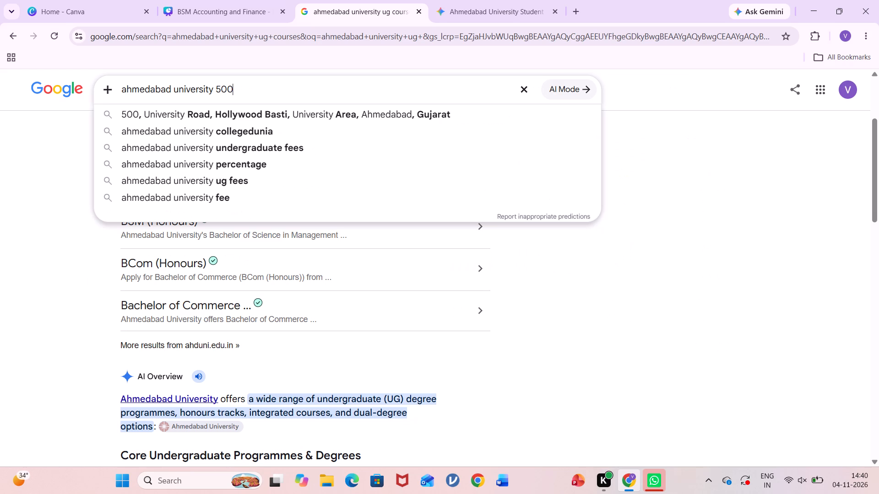
{"action": "type", "text": "+"}
{"action": "key", "text": "space"}
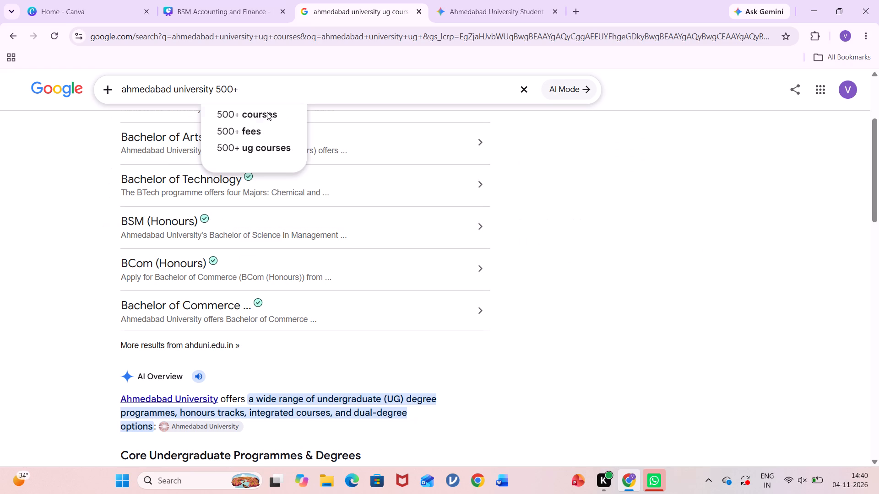
{"action": "left_click", "coordinate": [267, 112]}
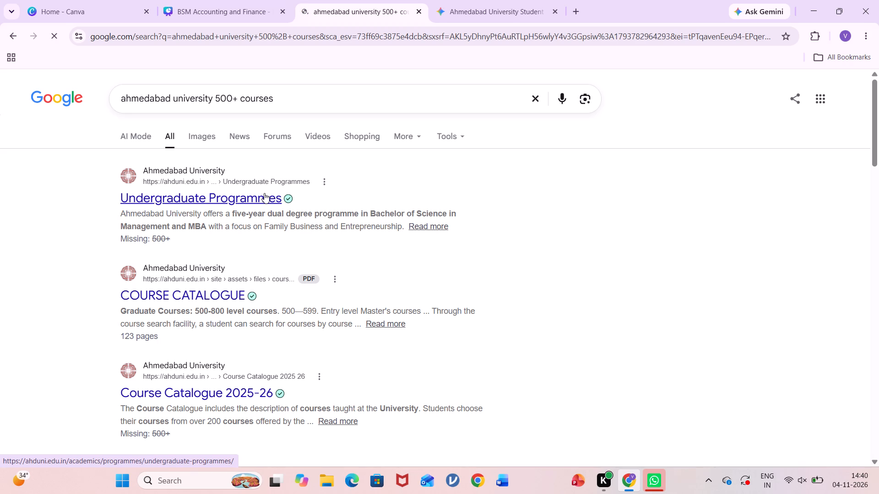
Open the university's Course Catalogue 2025-26 result and look through the page for its course information.
{"action": "left_click", "coordinate": [242, 394]}
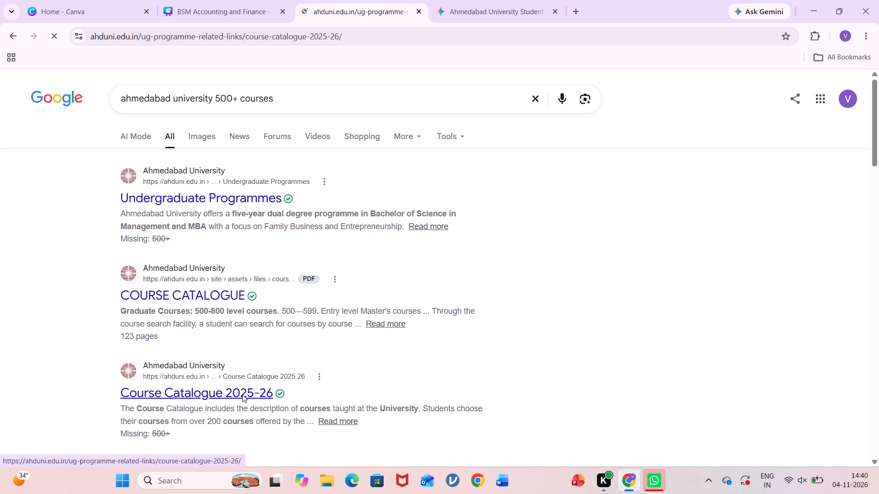
{"action": "scroll", "coordinate": [423, 434], "scroll_direction": "down", "scroll_amount": 1}
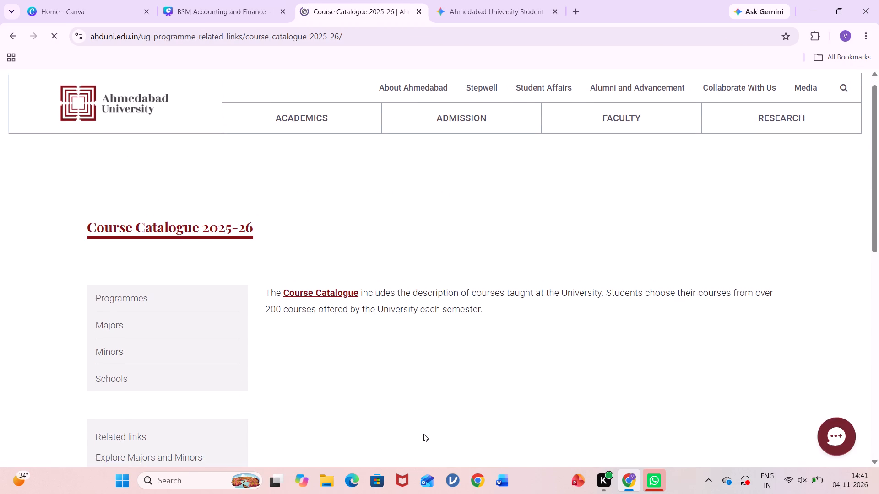
Look through the Course Catalogue 2025-26 page and open the linked Course Catalogue PDF.
{"action": "scroll", "coordinate": [423, 434], "scroll_direction": "down", "scroll_amount": 2}
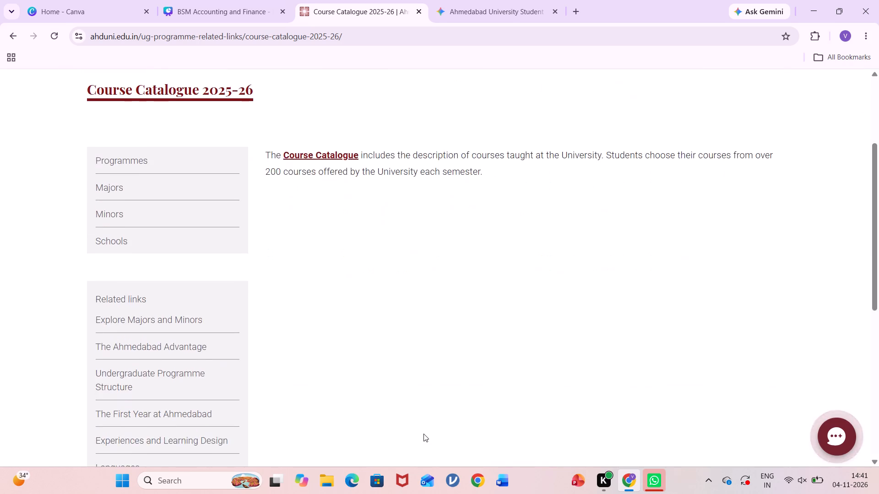
{"action": "scroll", "coordinate": [423, 434], "scroll_direction": "down", "scroll_amount": 4}
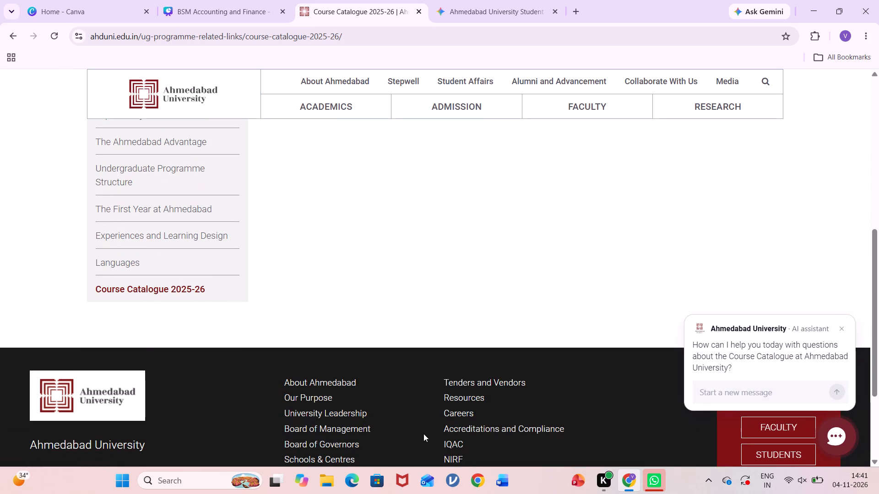
{"action": "scroll", "coordinate": [366, 242], "scroll_direction": "up", "scroll_amount": 5}
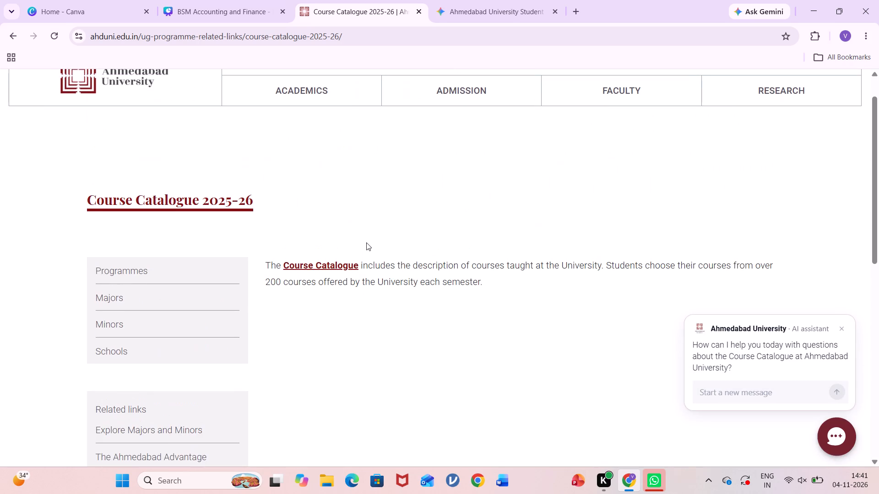
{"action": "left_click", "coordinate": [338, 262]}
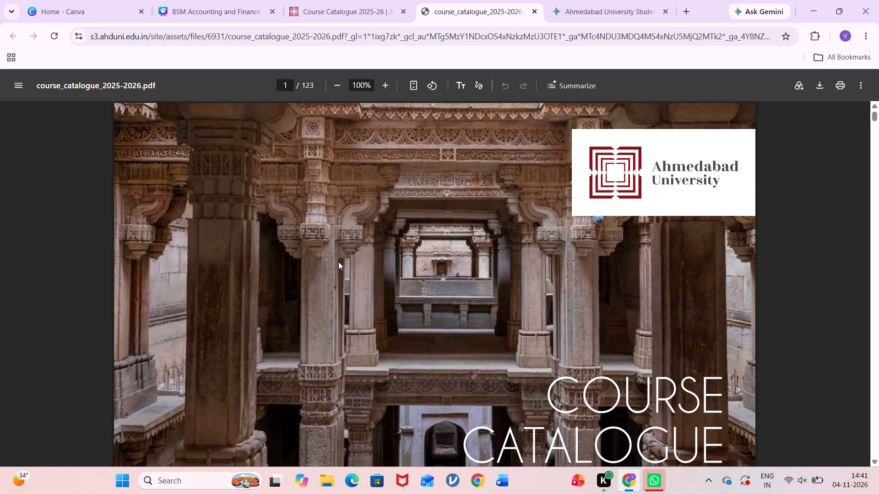
Examine the opening pages of the course catalogue PDF, including course codes, registration and course tables, for the number of courses offered.
{"action": "scroll", "coordinate": [338, 262], "scroll_direction": "down", "scroll_amount": 15}
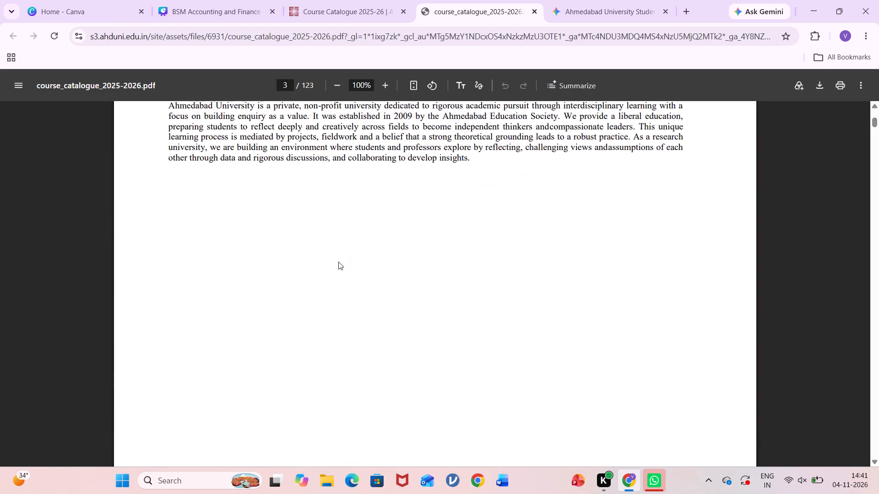
{"action": "scroll", "coordinate": [338, 262], "scroll_direction": "down", "scroll_amount": 18}
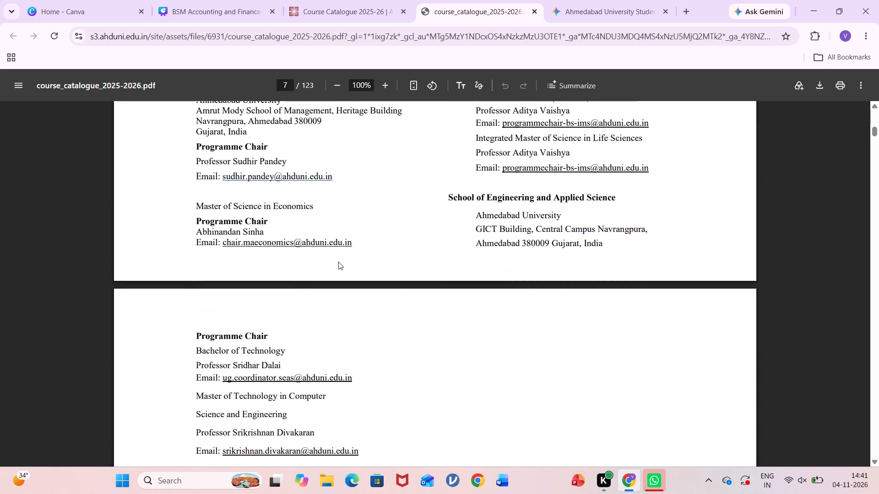
{"action": "scroll", "coordinate": [338, 262], "scroll_direction": "down", "scroll_amount": 11}
{"action": "scroll", "coordinate": [338, 262], "scroll_direction": "up", "scroll_amount": 5}
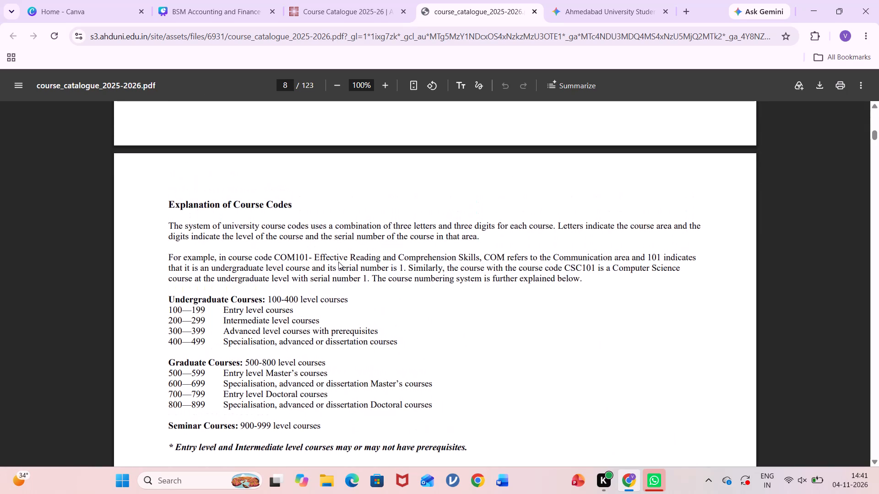
{"action": "scroll", "coordinate": [338, 262], "scroll_direction": "down", "scroll_amount": 1}
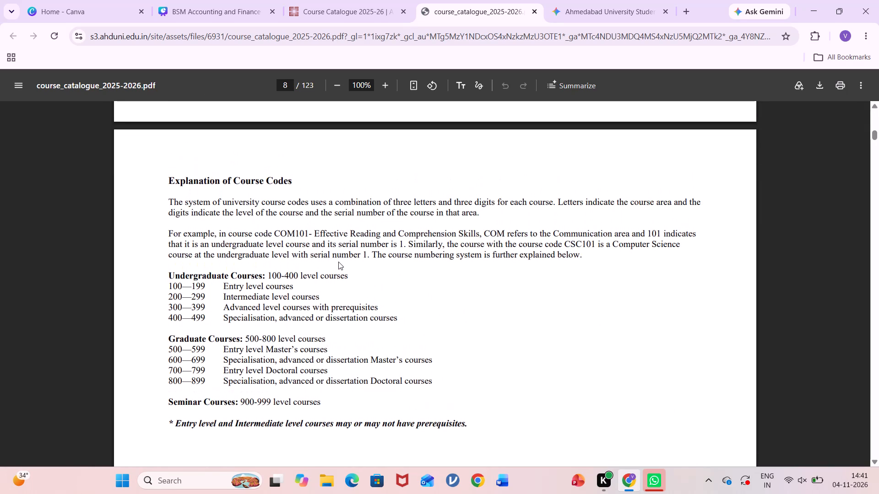
{"action": "scroll", "coordinate": [338, 262], "scroll_direction": "down", "scroll_amount": 1}
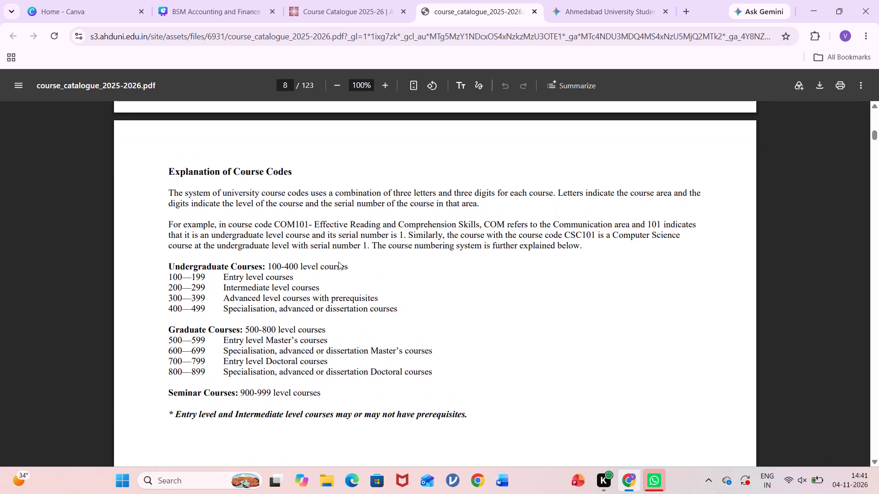
{"action": "scroll", "coordinate": [338, 262], "scroll_direction": "down", "scroll_amount": 5}
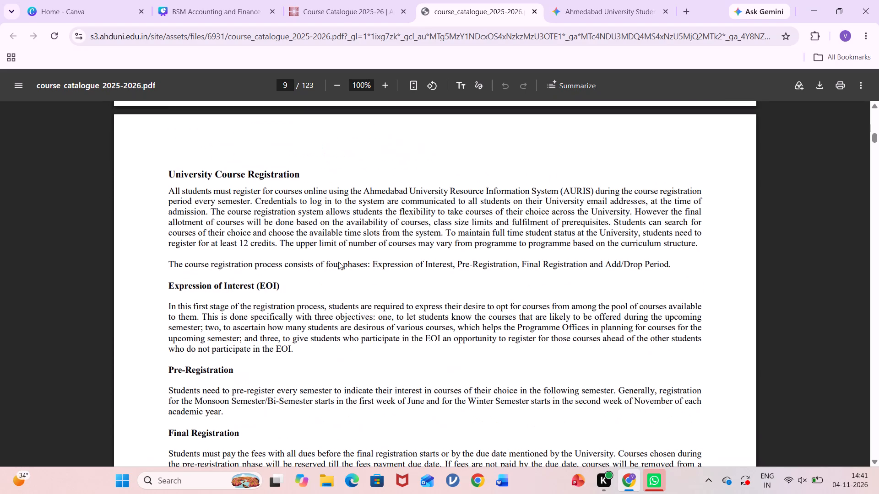
{"action": "scroll", "coordinate": [338, 262], "scroll_direction": "down", "scroll_amount": 6}
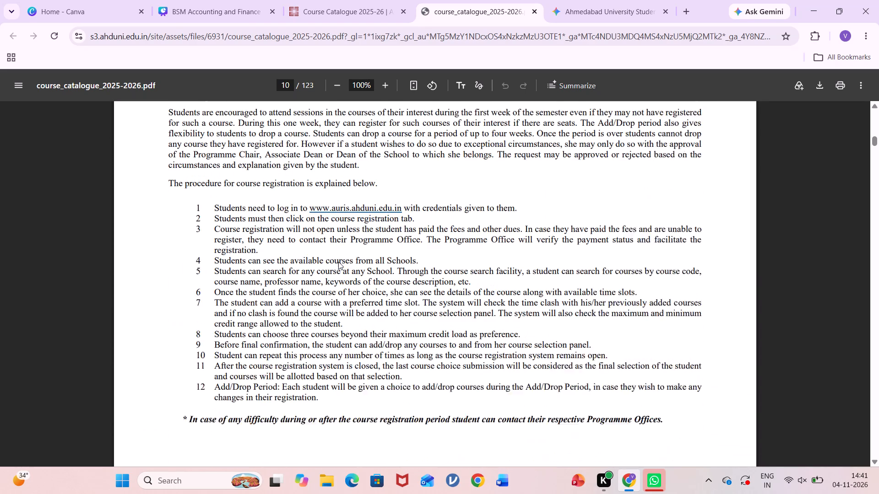
{"action": "scroll", "coordinate": [338, 262], "scroll_direction": "down", "scroll_amount": 6}
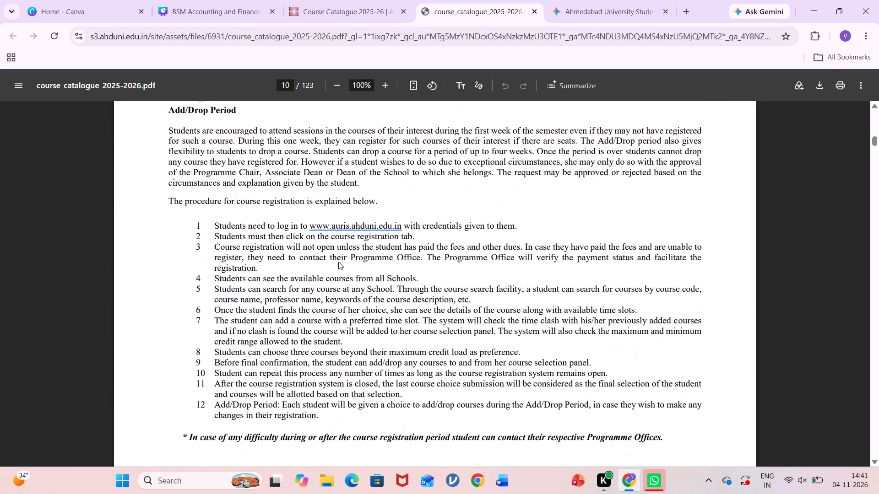
{"action": "scroll", "coordinate": [338, 262], "scroll_direction": "down", "scroll_amount": 5}
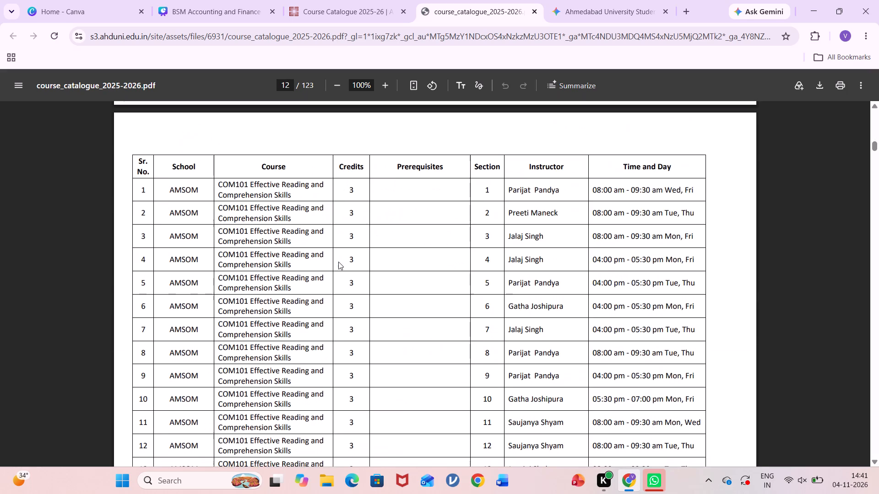
{"action": "scroll", "coordinate": [338, 262], "scroll_direction": "down", "scroll_amount": 2}
{"action": "scroll", "coordinate": [338, 262], "scroll_direction": "up", "scroll_amount": 13}
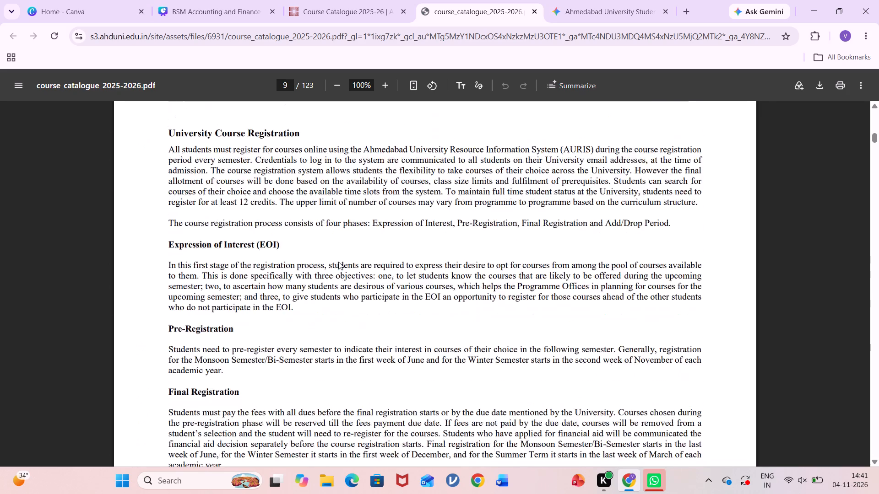
{"action": "scroll", "coordinate": [338, 262], "scroll_direction": "up", "scroll_amount": 10}
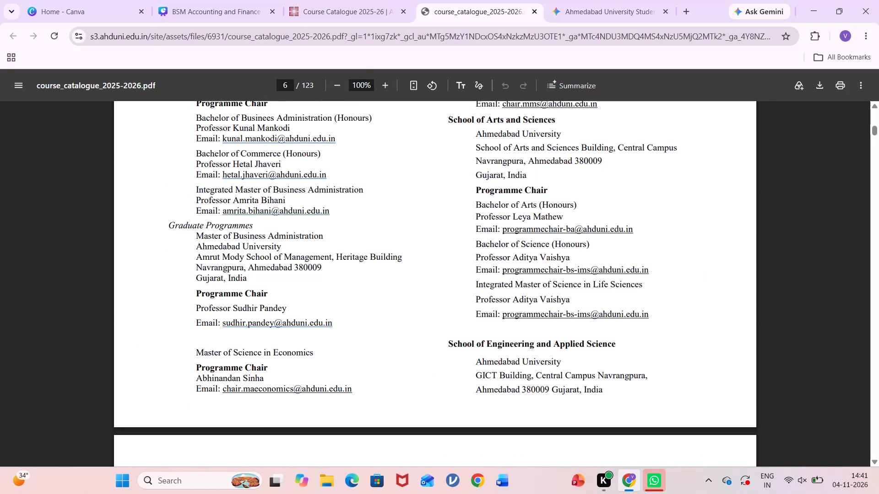
{"action": "scroll", "coordinate": [339, 29], "scroll_direction": "right", "scroll_amount": 2}
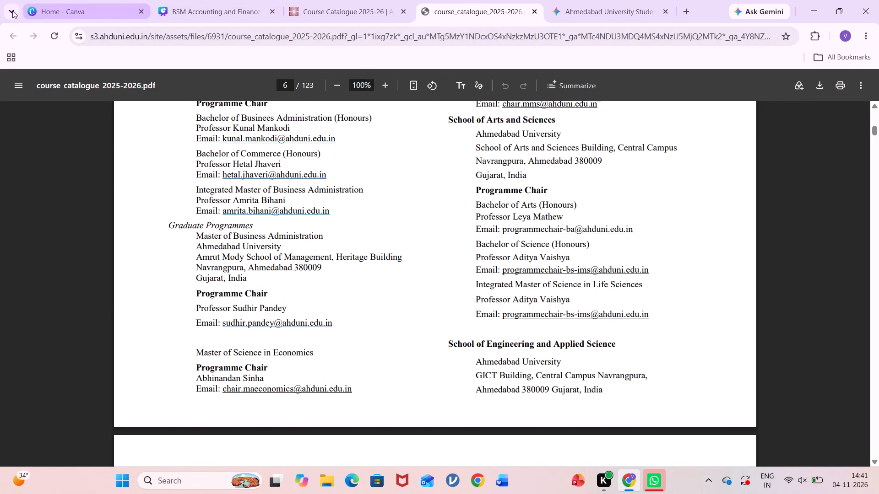
Copy the Course Catalogue link address from the university's catalogue page and paste it as text onto slide 9 of the Canva presentation.
{"action": "left_click", "coordinate": [369, 12]}
{"action": "right_click", "coordinate": [351, 266]}
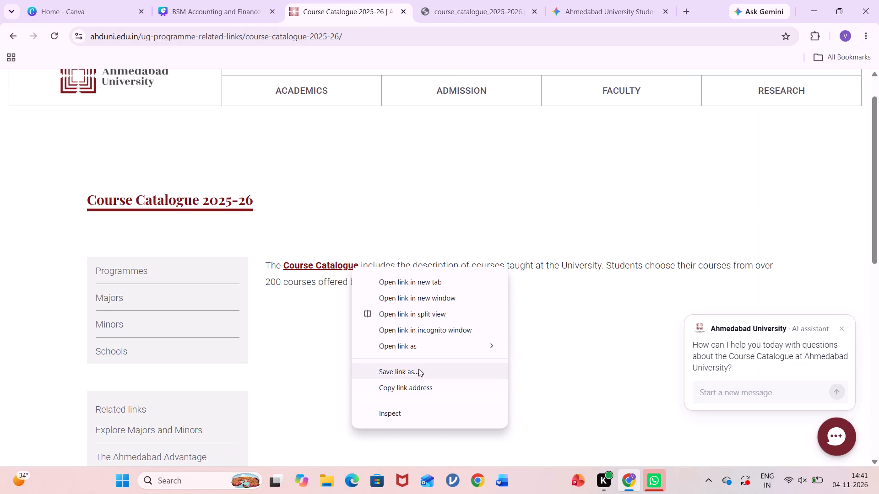
{"action": "left_click", "coordinate": [424, 389]}
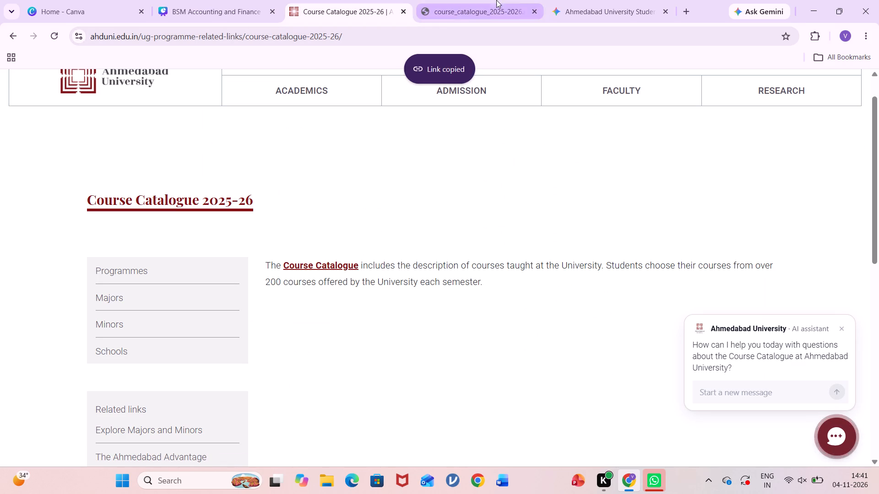
{"action": "left_click", "coordinate": [241, 3]}
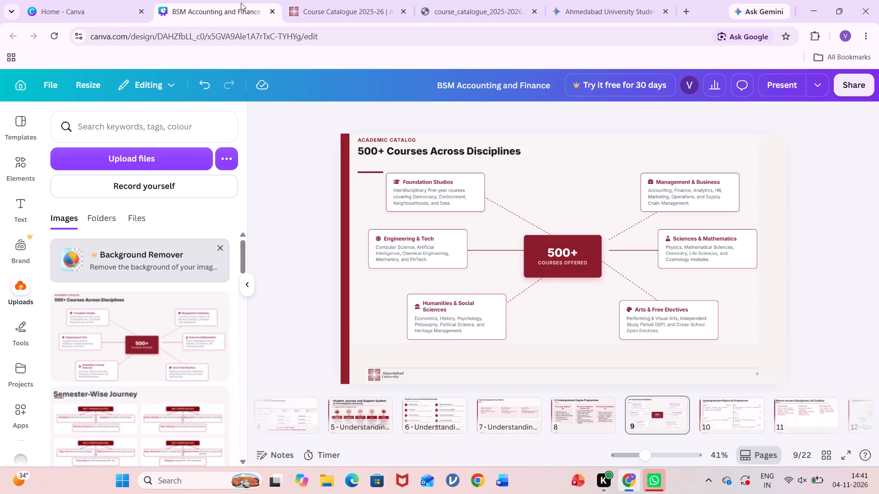
{"action": "left_click", "coordinate": [437, 351]}
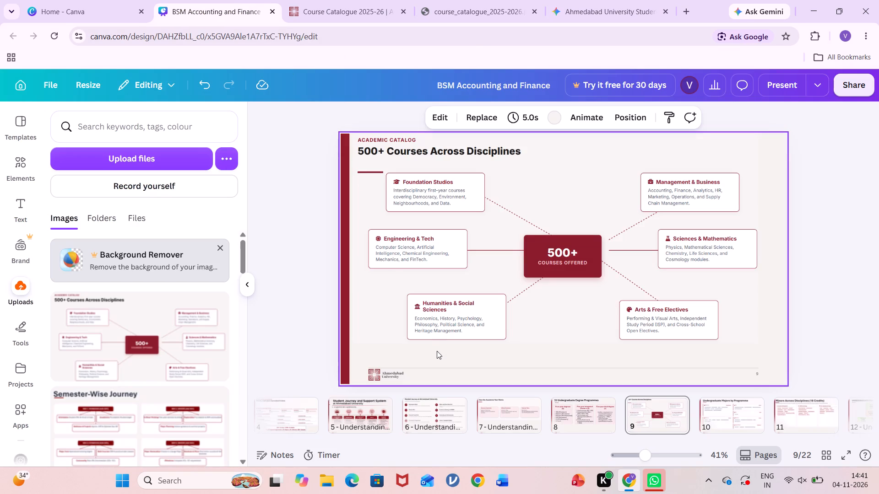
{"action": "key", "text": "ctrl+v"}
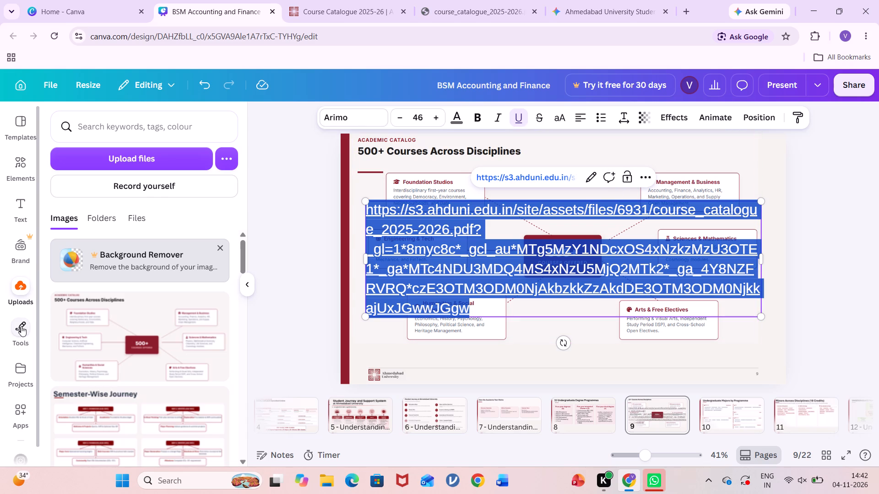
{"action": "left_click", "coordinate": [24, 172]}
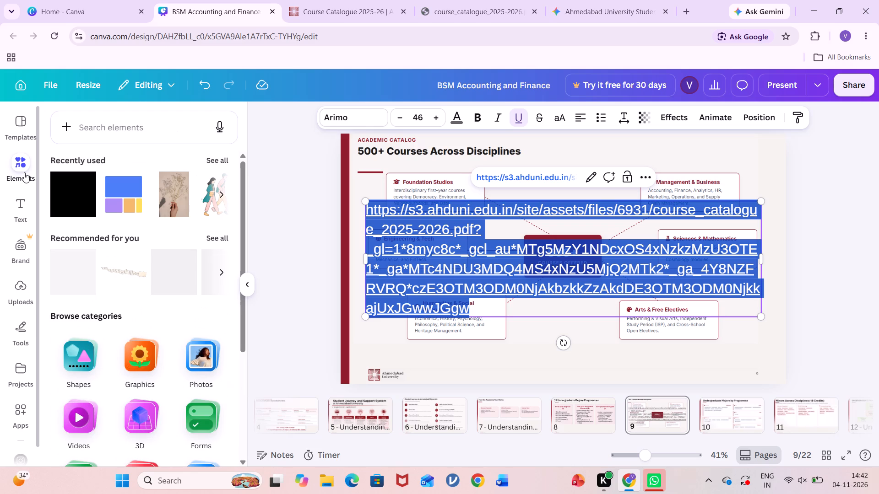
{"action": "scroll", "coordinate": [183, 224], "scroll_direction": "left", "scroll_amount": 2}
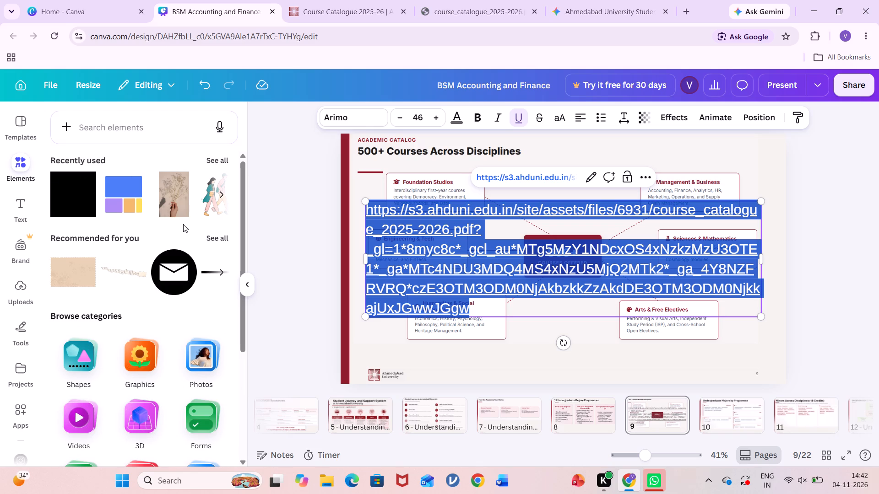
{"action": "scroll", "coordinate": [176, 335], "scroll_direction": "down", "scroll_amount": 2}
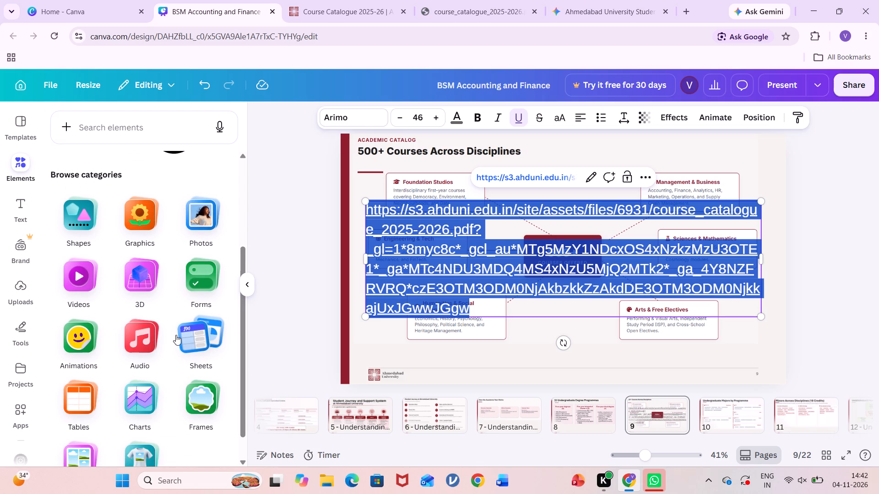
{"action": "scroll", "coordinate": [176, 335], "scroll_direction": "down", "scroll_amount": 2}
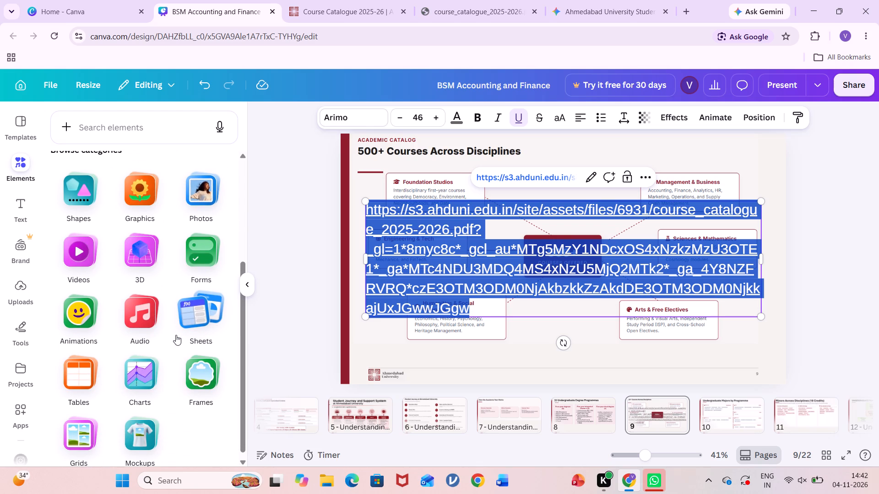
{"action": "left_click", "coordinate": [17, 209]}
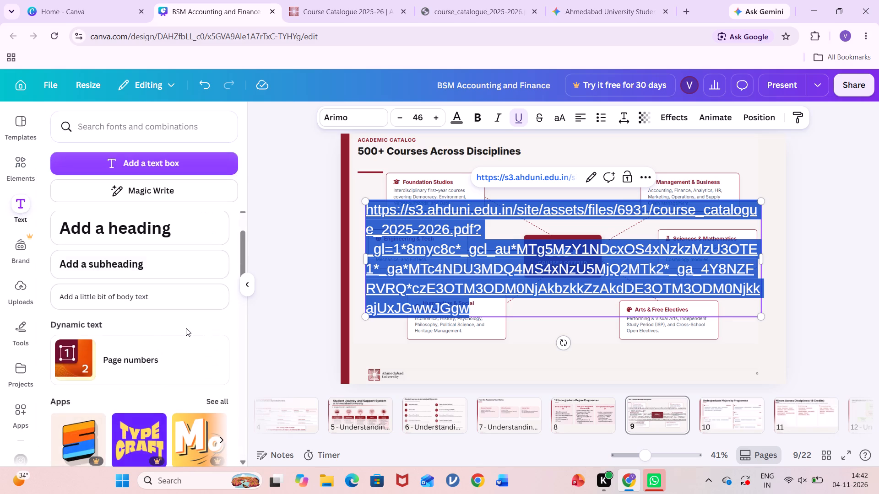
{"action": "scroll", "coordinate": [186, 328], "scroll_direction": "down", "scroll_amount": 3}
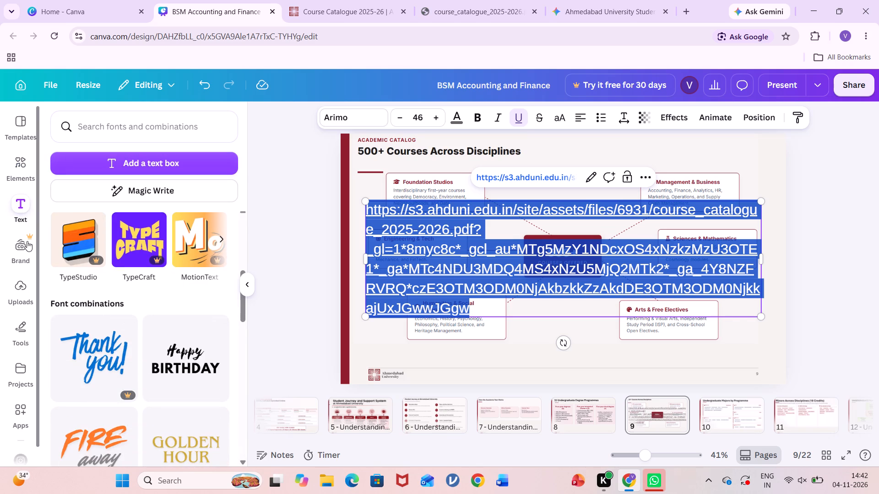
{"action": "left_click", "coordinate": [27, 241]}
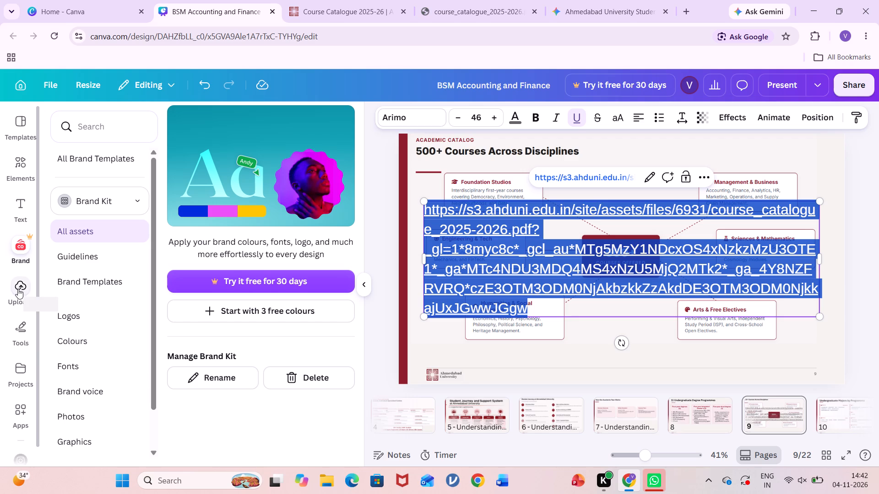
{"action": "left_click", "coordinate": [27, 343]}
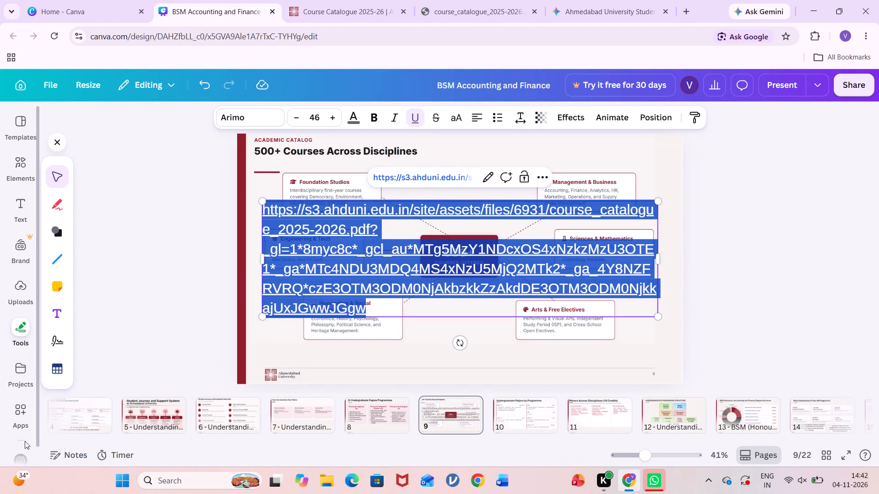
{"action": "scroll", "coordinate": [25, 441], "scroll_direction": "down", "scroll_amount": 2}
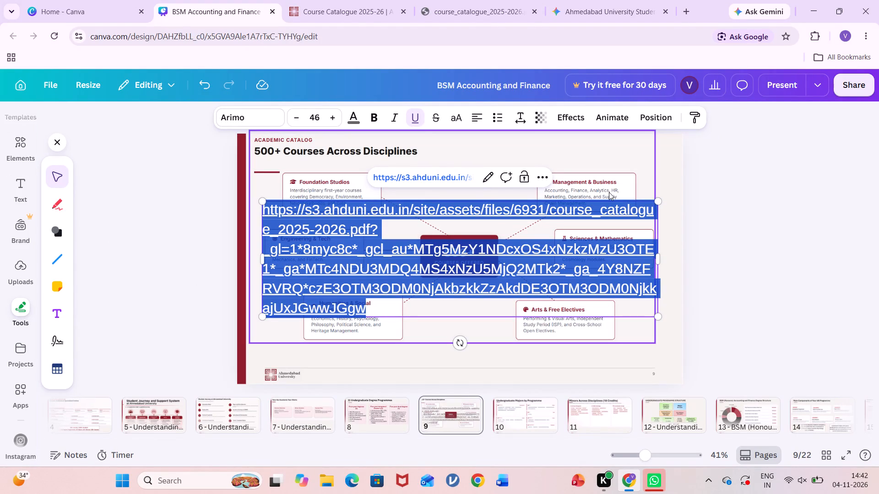
Scale the pasted catalogue link on slide 9 down proportionally to a font size of about 21.2.
{"action": "left_click_drag", "start_coordinate": [660, 203], "coordinate": [496, 250]}
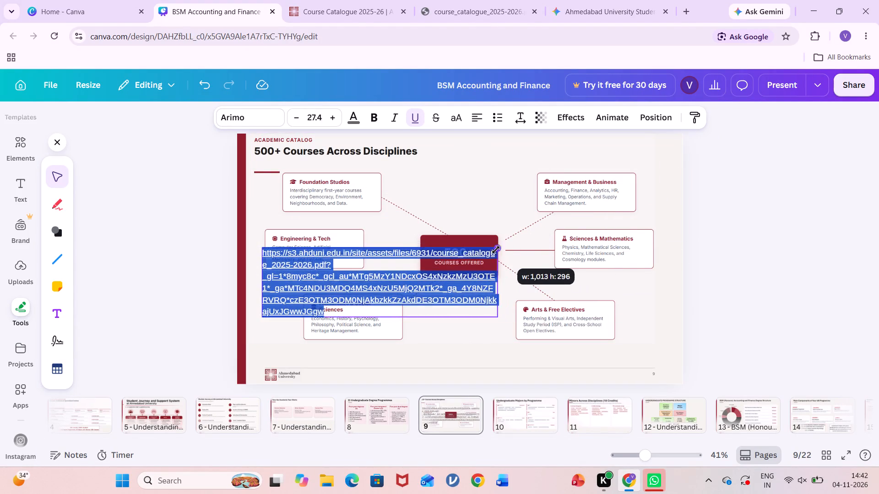
{"action": "left_click_drag", "start_coordinate": [496, 250], "coordinate": [442, 250]}
{"action": "left_click", "coordinate": [412, 280]}
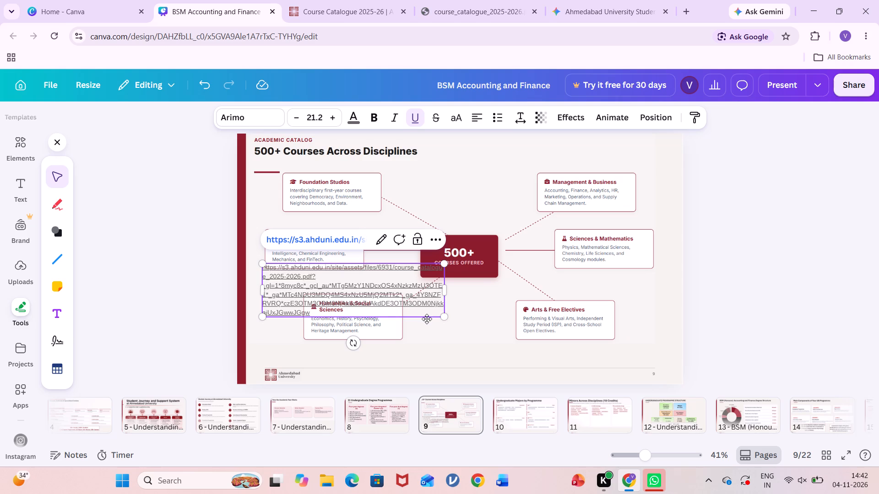
Widen the catalogue link's text box on slide 9 until it wraps to three lines and place it just above the footer line.
{"action": "left_click_drag", "start_coordinate": [426, 319], "coordinate": [434, 364]}
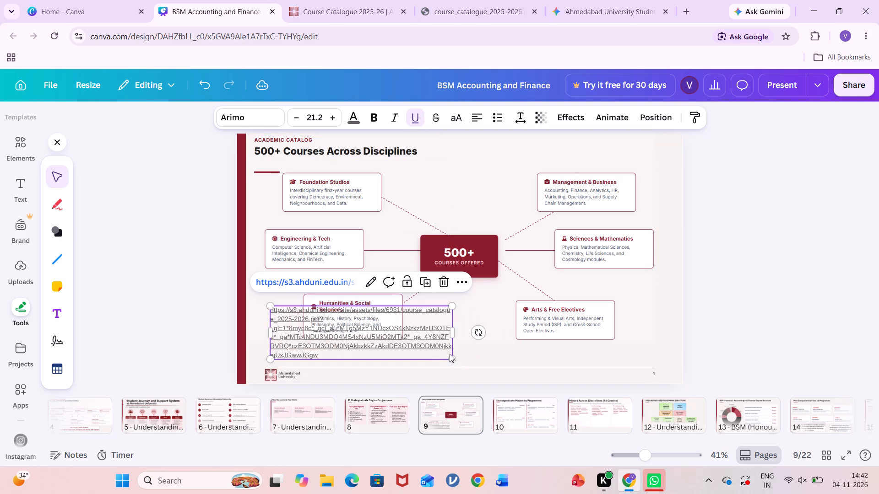
{"action": "left_click_drag", "start_coordinate": [452, 337], "coordinate": [620, 325]}
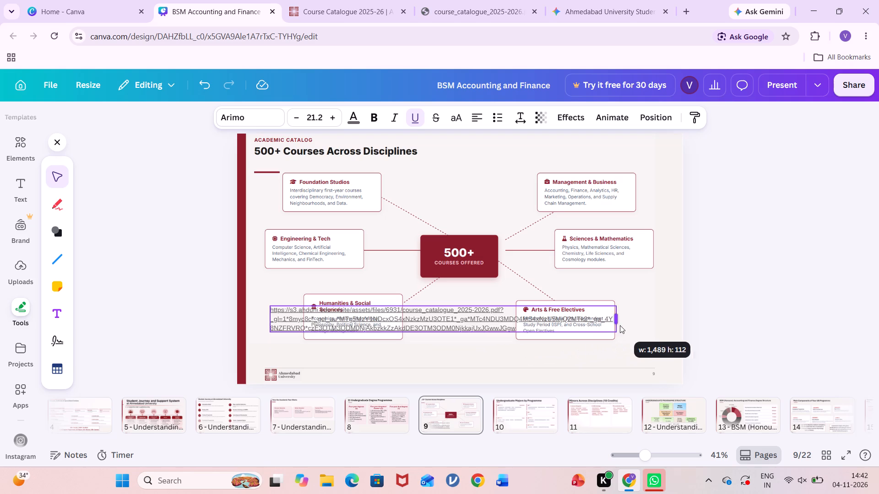
{"action": "left_click_drag", "start_coordinate": [620, 325], "coordinate": [696, 326]}
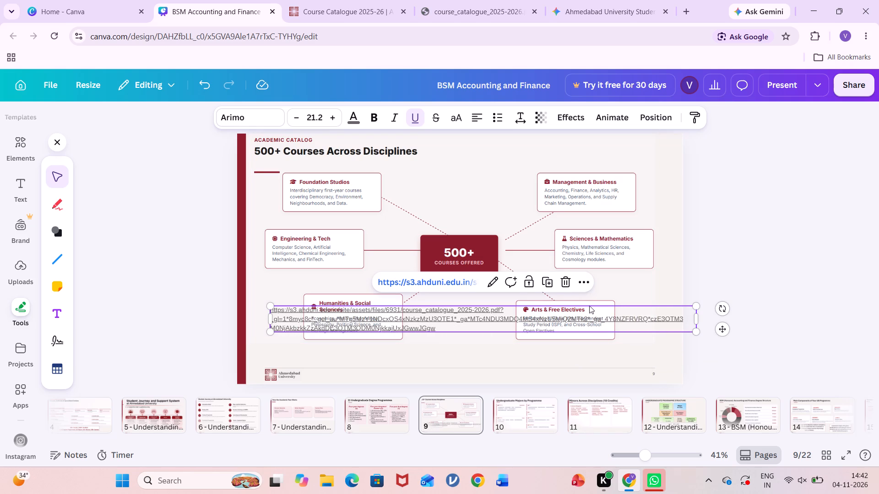
{"action": "left_click_drag", "start_coordinate": [664, 328], "coordinate": [651, 356]}
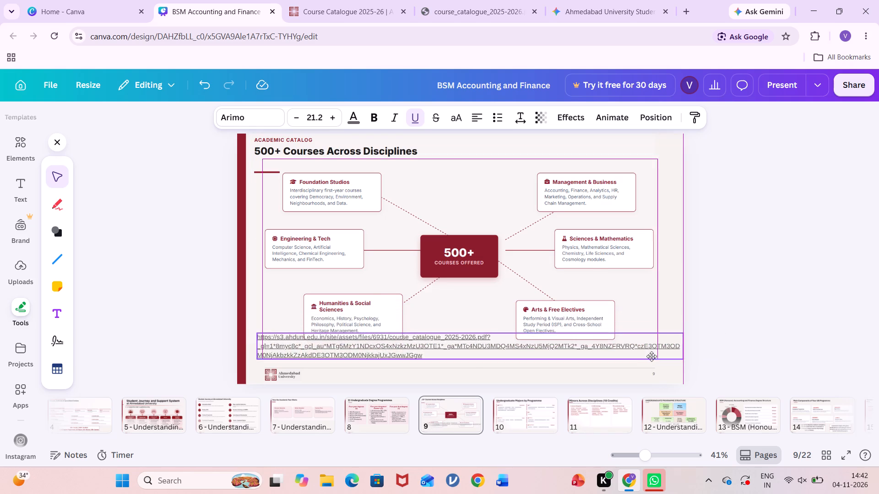
{"action": "left_click_drag", "start_coordinate": [651, 356], "coordinate": [652, 362]}
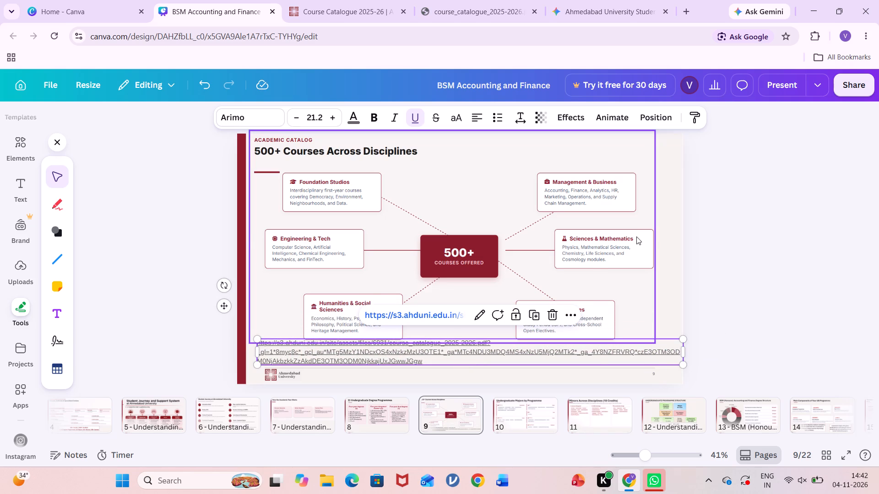
Nudge the 500+ Courses diagram slightly to the right so its heading lines up with the link text.
{"action": "left_click", "coordinate": [636, 236]}
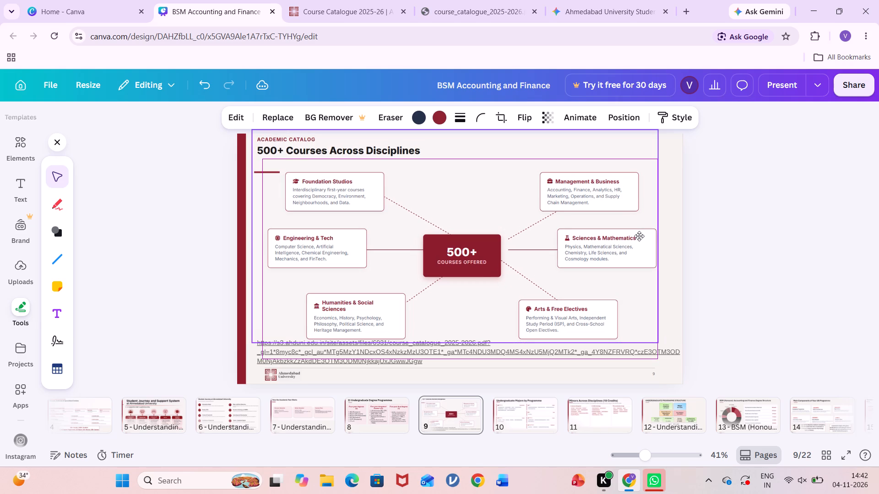
{"action": "left_click", "coordinate": [730, 231]}
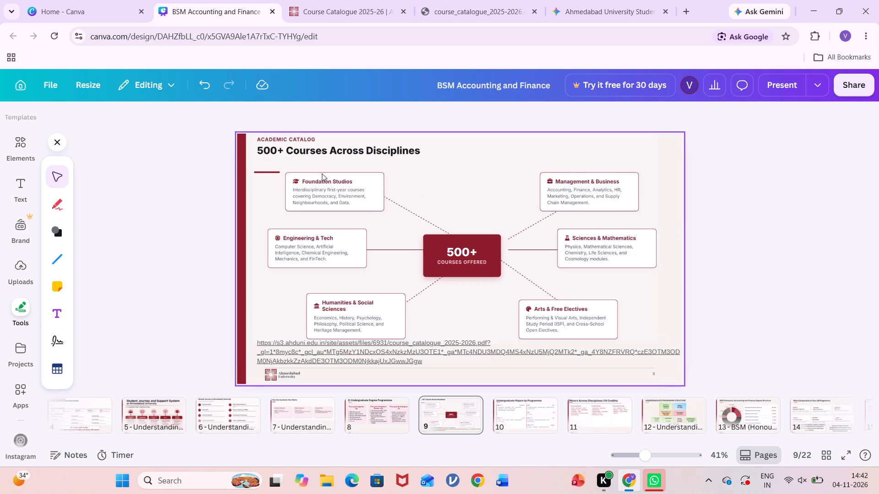
Move the short red accent line directly beneath the 500+ Courses Across Disciplines title, aligned with its left edge.
{"action": "left_click_drag", "start_coordinate": [266, 172], "coordinate": [267, 165]}
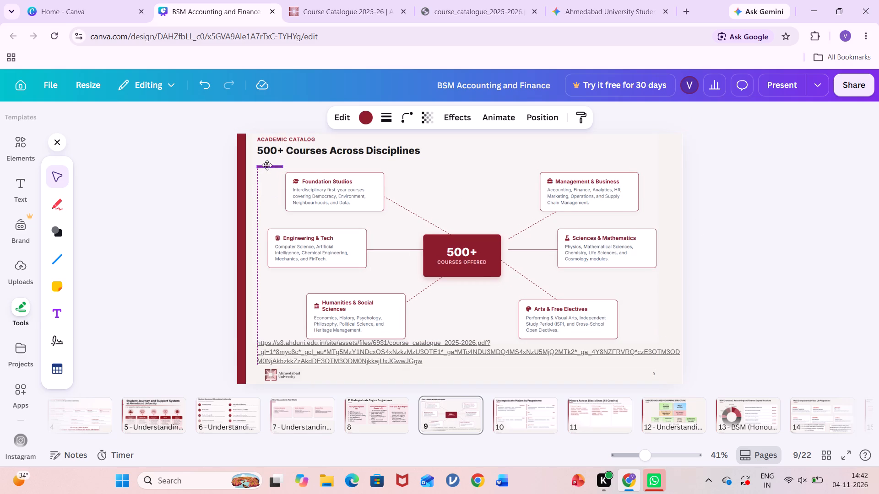
{"action": "left_click_drag", "start_coordinate": [267, 165], "coordinate": [267, 163]}
Scale the 500+ Courses diagram down slightly so its lower boxes clear the catalogue link.
{"action": "left_click", "coordinate": [406, 193]}
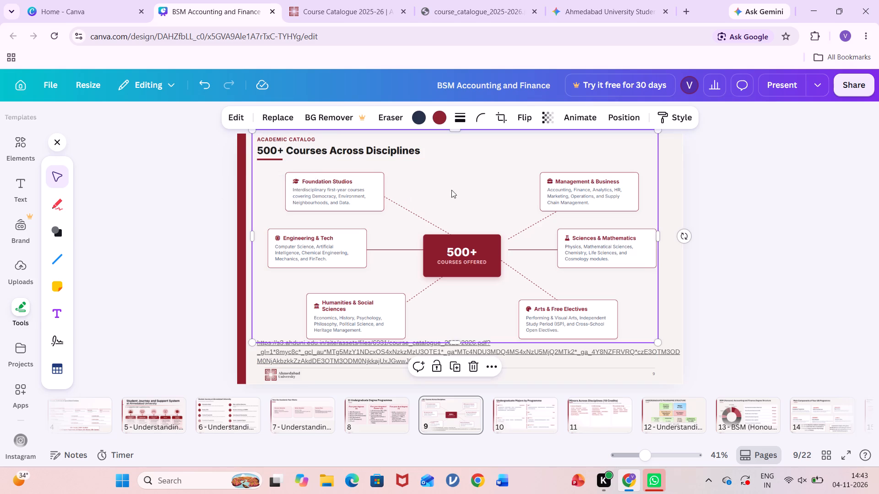
{"action": "left_click_drag", "start_coordinate": [659, 340], "coordinate": [657, 339]}
{"action": "left_click_drag", "start_coordinate": [657, 339], "coordinate": [652, 337]}
{"action": "left_click_drag", "start_coordinate": [651, 237], "coordinate": [665, 236]}
{"action": "left_click", "coordinate": [740, 232]}
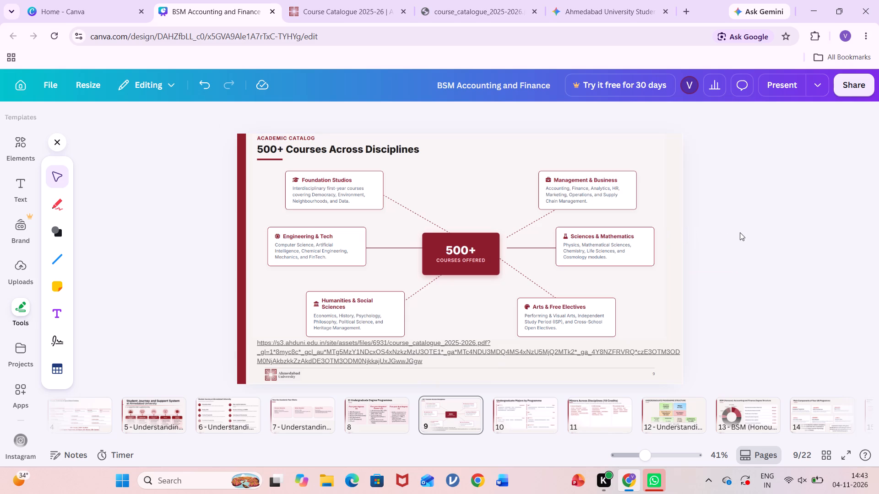
Preview slide 9 in full screen to check the diagram and catalogue link layout, and return to editing.
{"action": "double_click", "coordinate": [416, 352]}
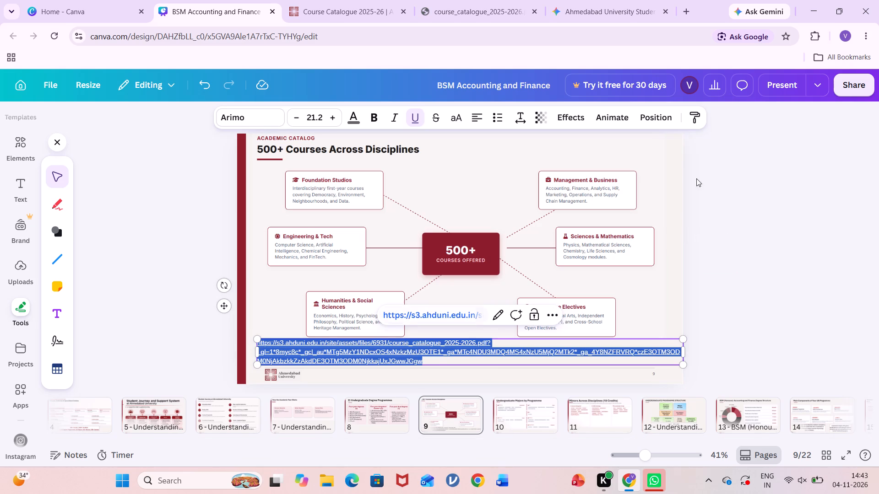
{"action": "left_click", "coordinate": [781, 225]}
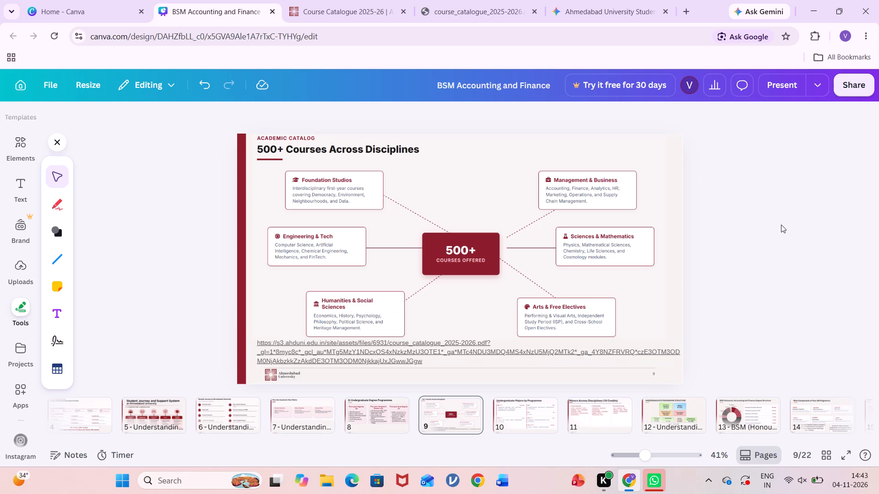
{"action": "left_click", "coordinate": [787, 89]}
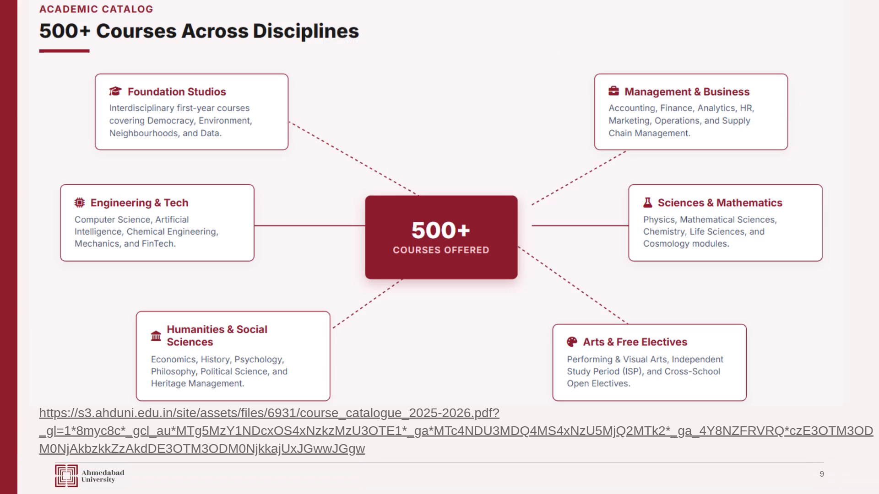
{"action": "key", "text": "Escape"}
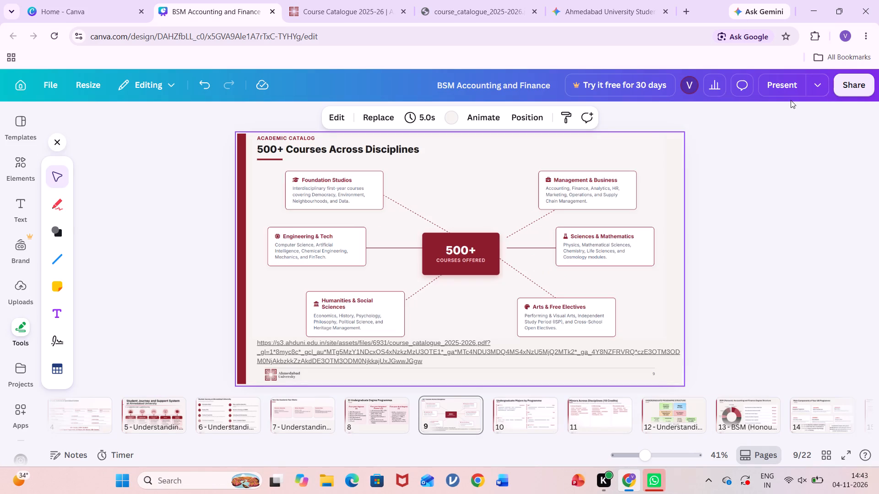
Examine the course tables in the course catalogue PDF around pages 9 to 18, and close the PDF.
{"action": "left_click", "coordinate": [532, 416]}
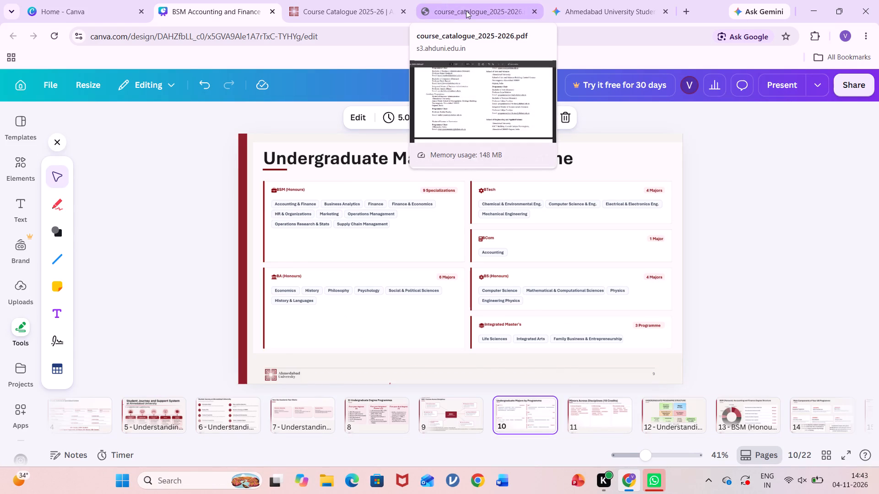
{"action": "left_click", "coordinate": [466, 11]}
{"action": "scroll", "coordinate": [466, 306], "scroll_direction": "down", "scroll_amount": 12}
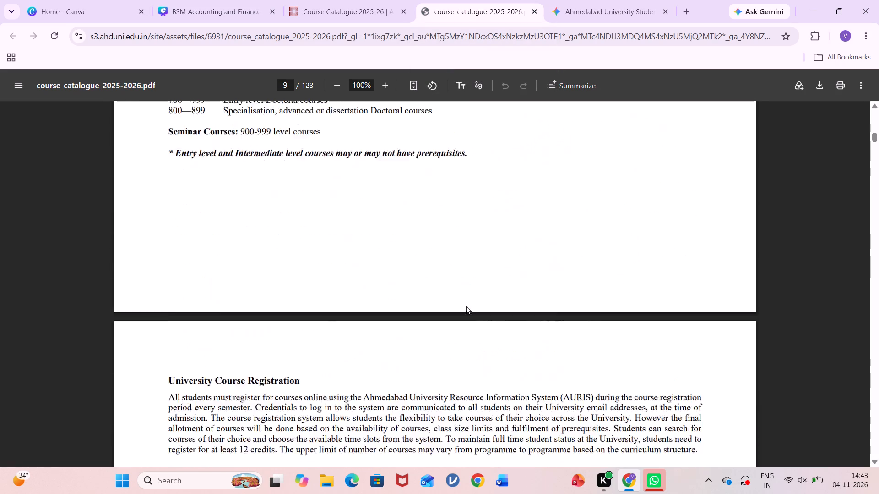
{"action": "scroll", "coordinate": [466, 306], "scroll_direction": "down", "scroll_amount": 20}
{"action": "scroll", "coordinate": [466, 306], "scroll_direction": "down", "scroll_amount": 6}
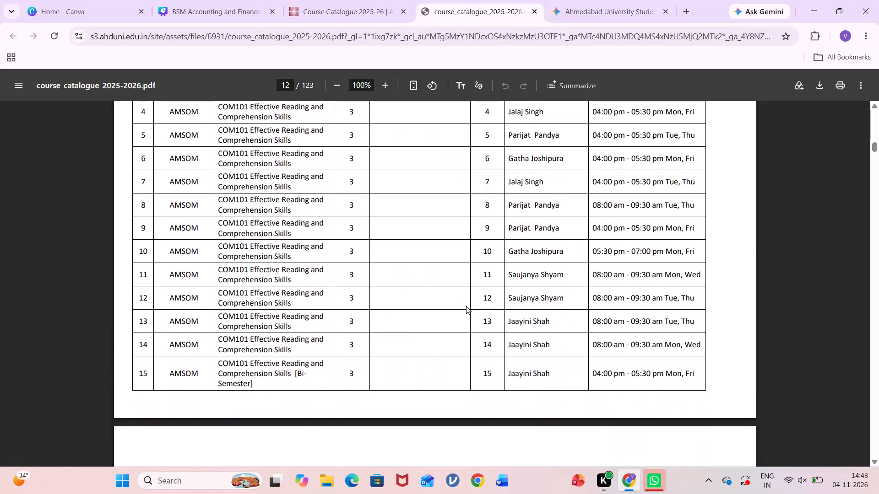
{"action": "scroll", "coordinate": [466, 306], "scroll_direction": "down", "scroll_amount": 13}
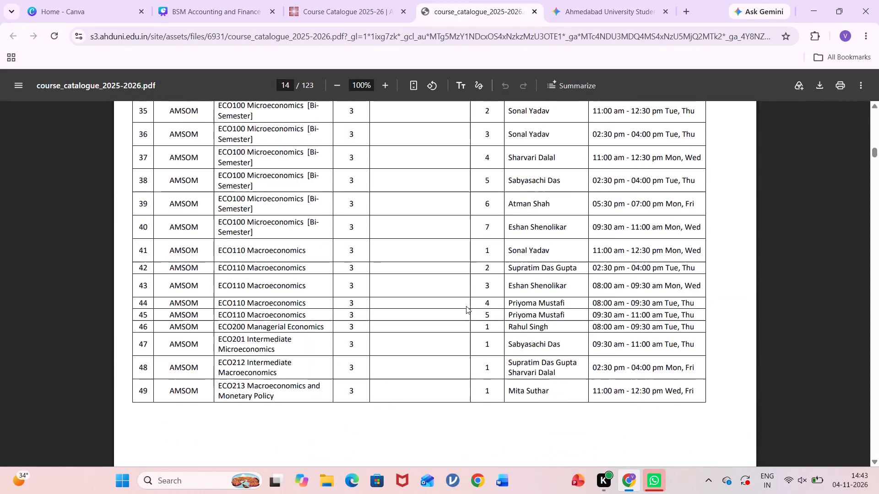
{"action": "scroll", "coordinate": [466, 306], "scroll_direction": "down", "scroll_amount": 7}
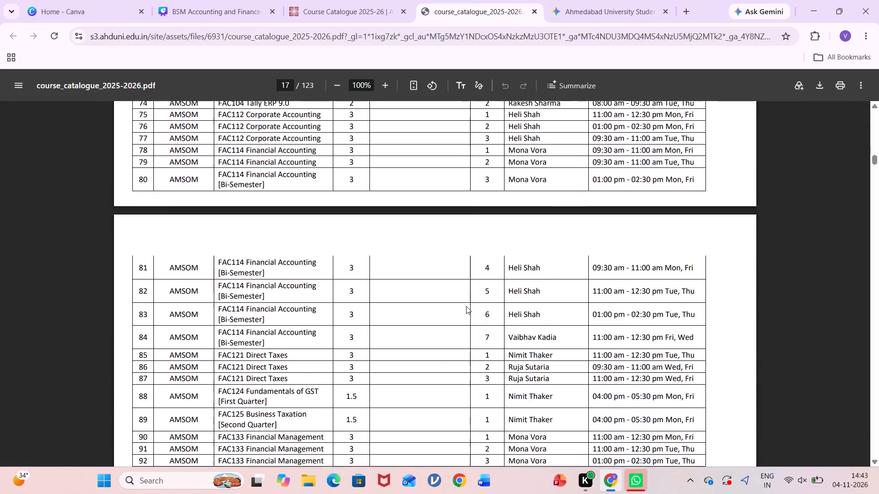
{"action": "scroll", "coordinate": [466, 306], "scroll_direction": "down", "scroll_amount": 5}
{"action": "scroll", "coordinate": [466, 306], "scroll_direction": "up", "scroll_amount": 1}
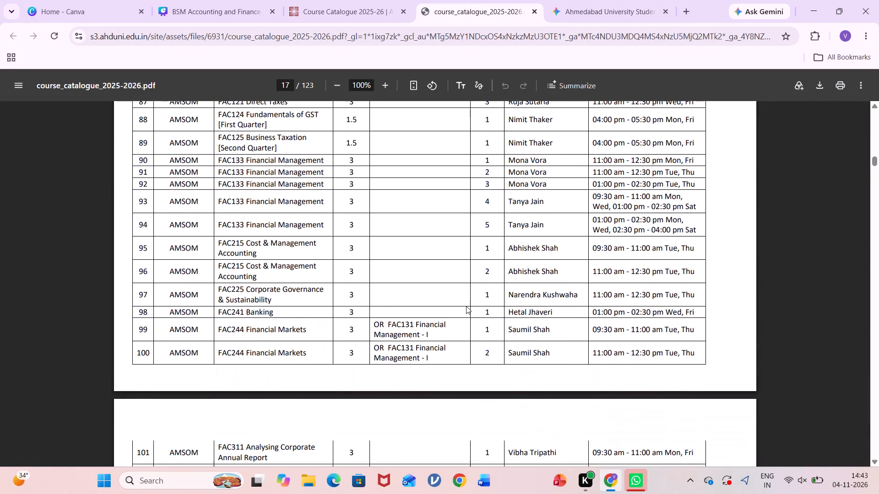
{"action": "scroll", "coordinate": [466, 306], "scroll_direction": "up", "scroll_amount": 7}
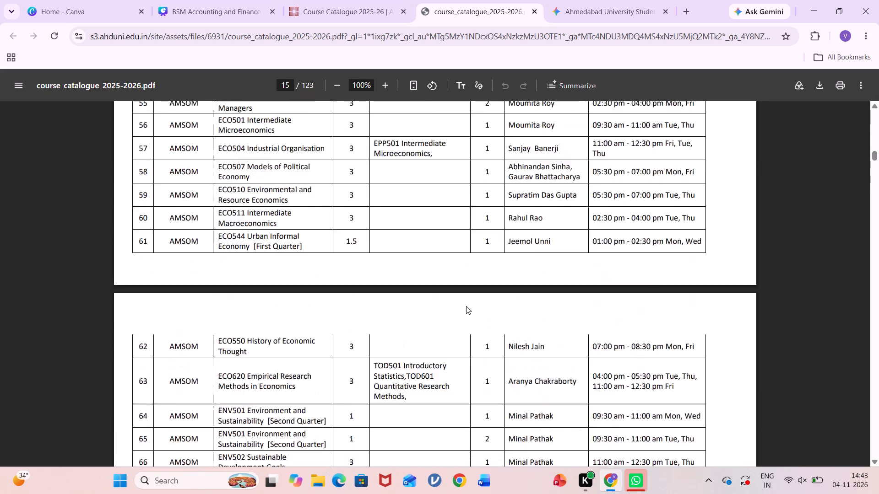
{"action": "scroll", "coordinate": [466, 306], "scroll_direction": "up", "scroll_amount": 6}
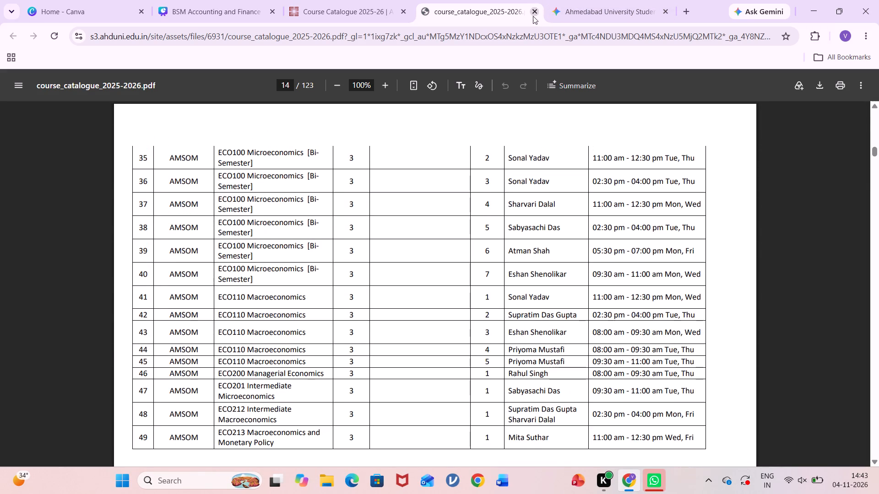
{"action": "left_click", "coordinate": [533, 16]}
{"action": "scroll", "coordinate": [491, 209], "scroll_direction": "down", "scroll_amount": 2}
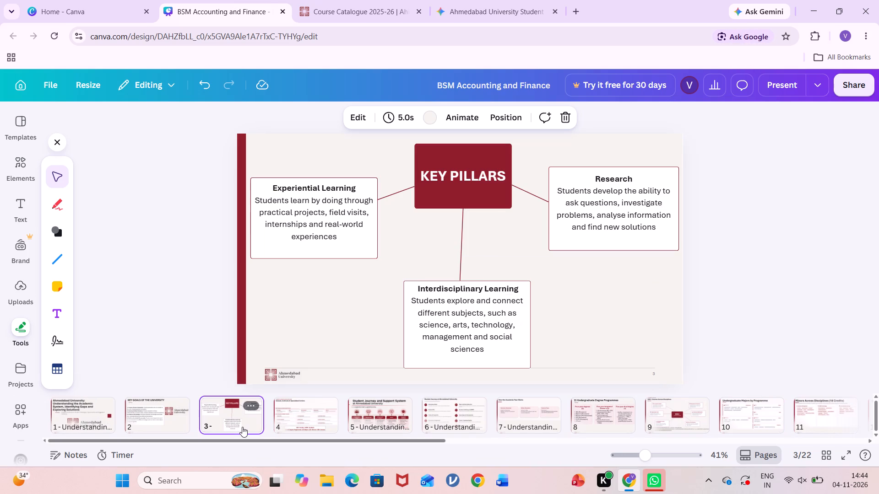
{"action": "left_click", "coordinate": [83, 411]}
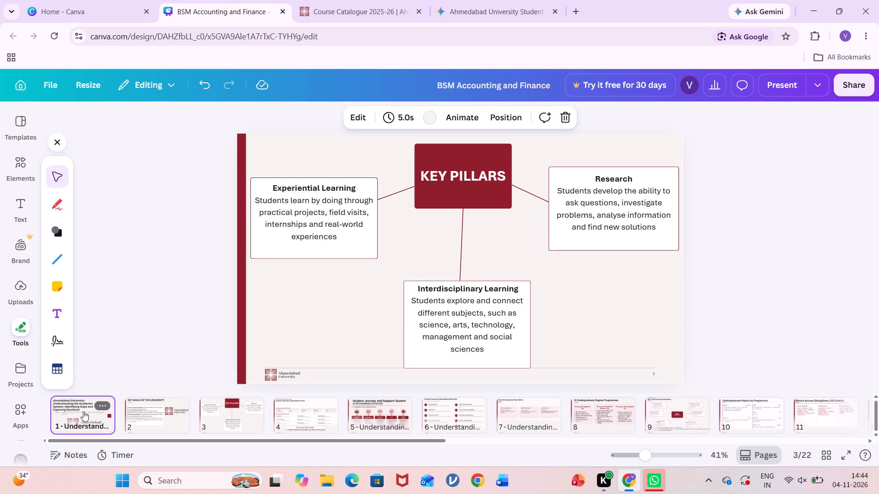
{"action": "left_click", "coordinate": [770, 83]}
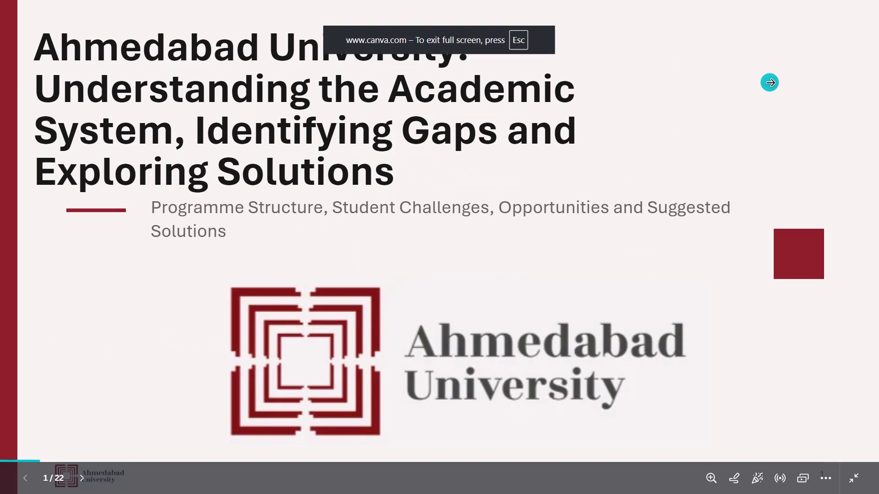
Review the slides full screen from Key Goals to Minors Across Disciplines, going back to 11 Undergraduate Degree Programmes.
{"action": "key", "text": "Right"}
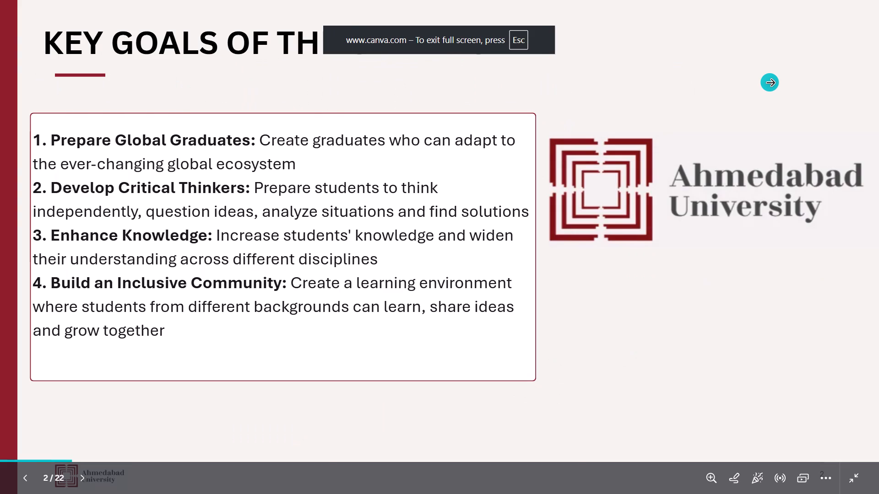
{"action": "key", "text": "Right"}
{"action": "key", "text": "Right"}
{"action": "key", "text": "Right"}
{"action": "key", "text": "Right"}
{"action": "key", "text": "Right"}
{"action": "key", "text": "Right"}
{"action": "key", "text": "Right"}
{"action": "key", "text": "Right"}
{"action": "key", "text": "Right"}
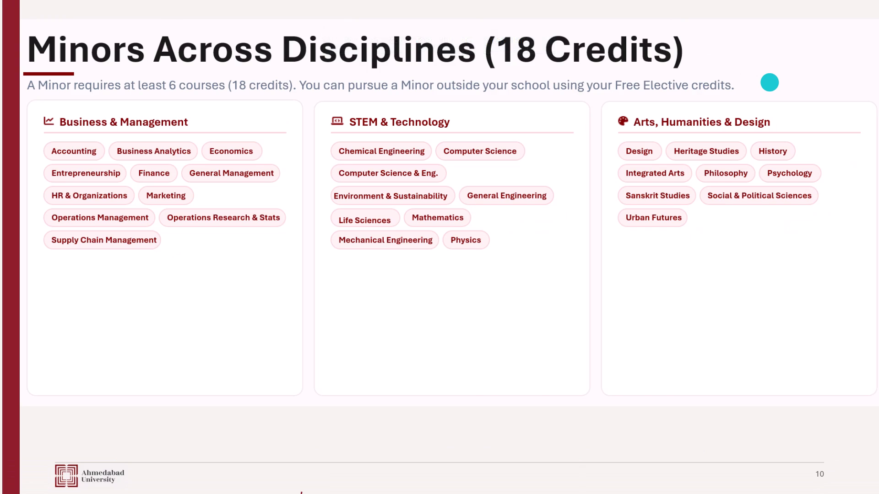
{"action": "key", "text": "Left"}
{"action": "key", "text": "Left"}
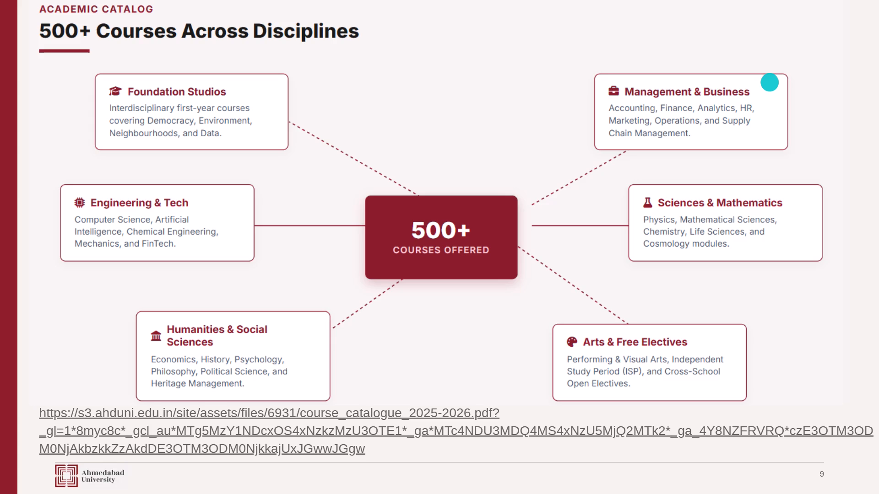
{"action": "key", "text": "Left"}
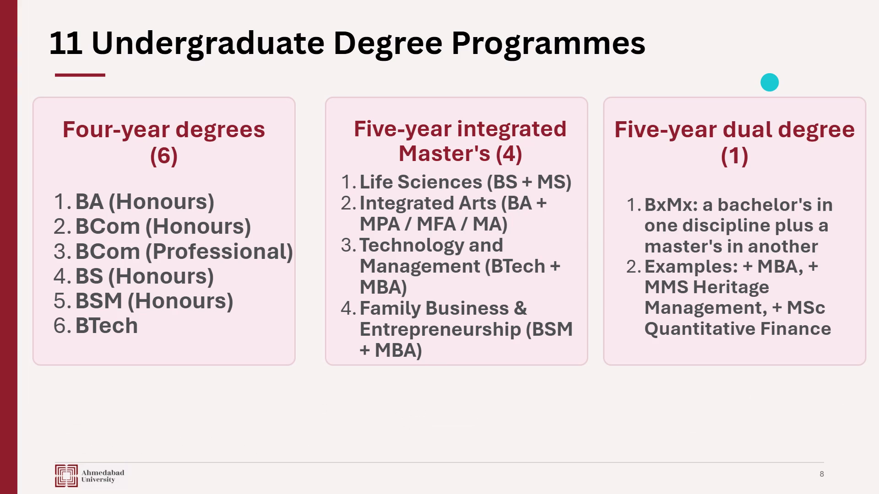
Review the slides from Undergraduate Majors by Programme to Major, Minor and Electives, rechecking Foundation and General Education.
{"action": "key", "text": "Right"}
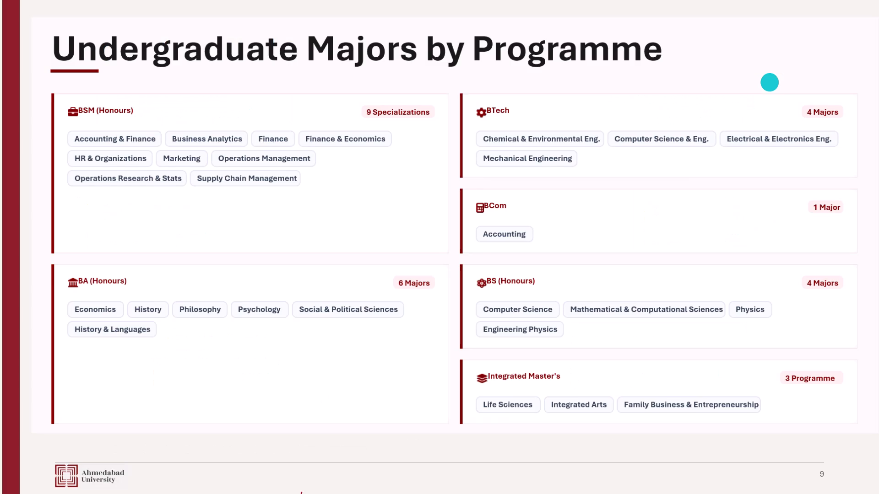
{"action": "key", "text": "Right"}
{"action": "key", "text": "Right"}
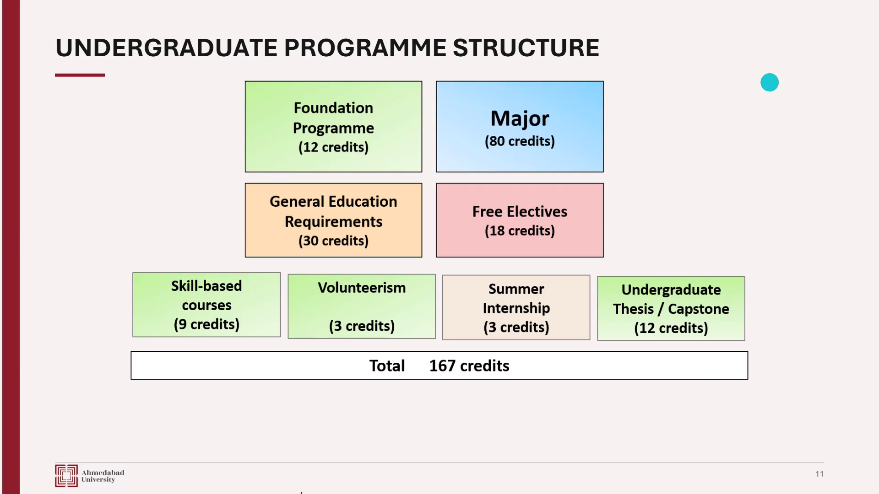
{"action": "key", "text": "Right"}
{"action": "key", "text": "Right"}
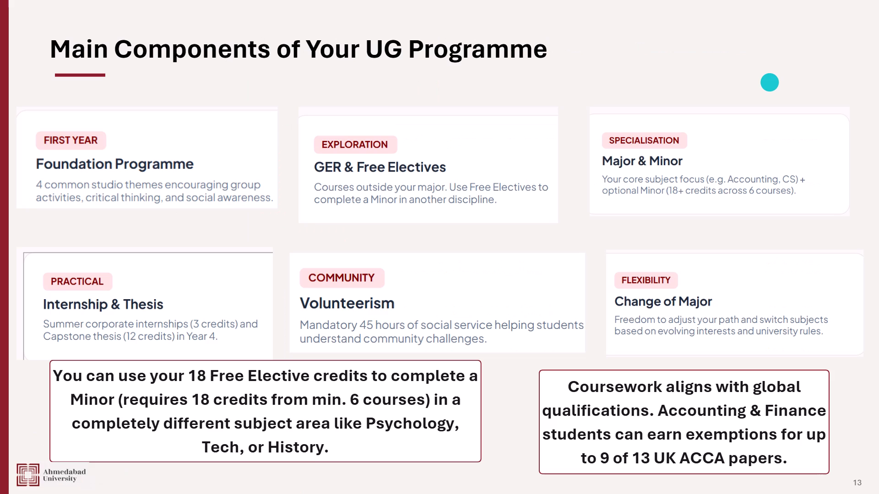
{"action": "key", "text": "Right"}
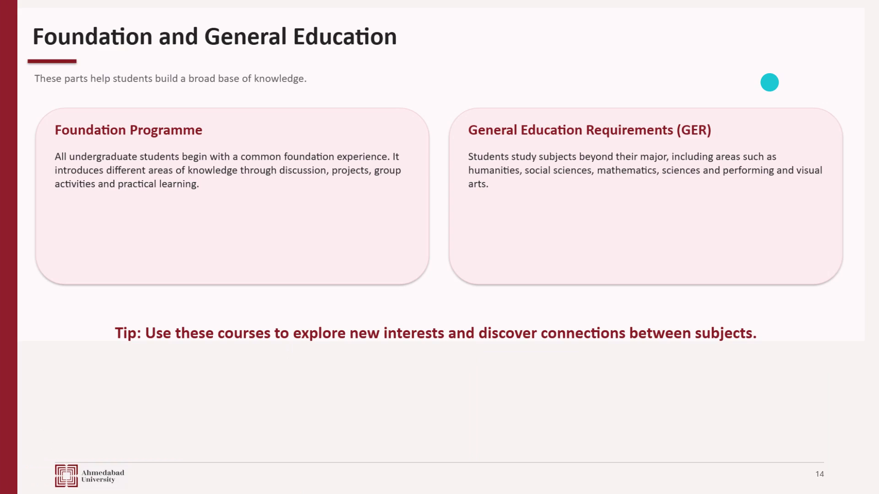
{"action": "key", "text": "Right"}
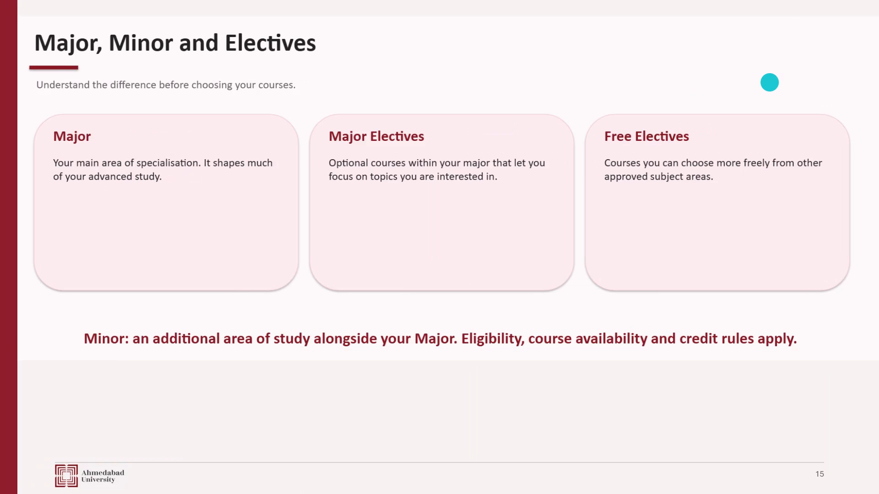
{"action": "key", "text": "Right"}
{"action": "key", "text": "Left"}
{"action": "key", "text": "Left"}
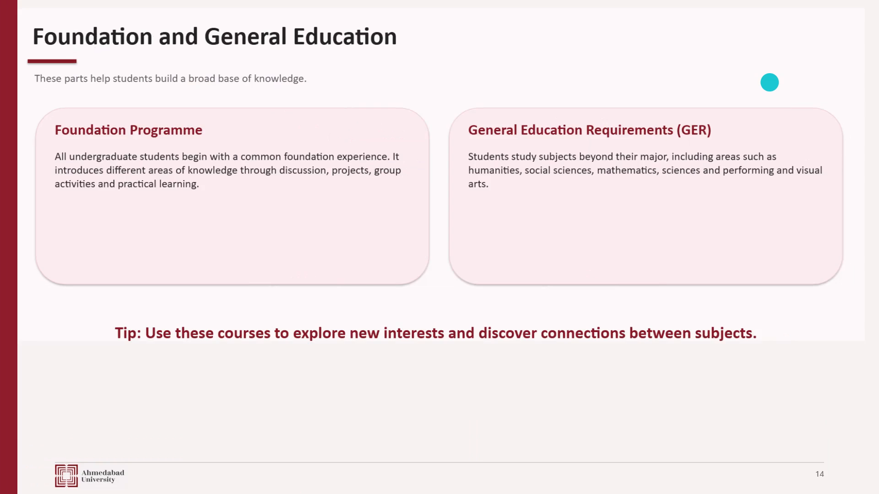
{"action": "key", "text": "Left"}
{"action": "key", "text": "Right"}
{"action": "key", "text": "Right"}
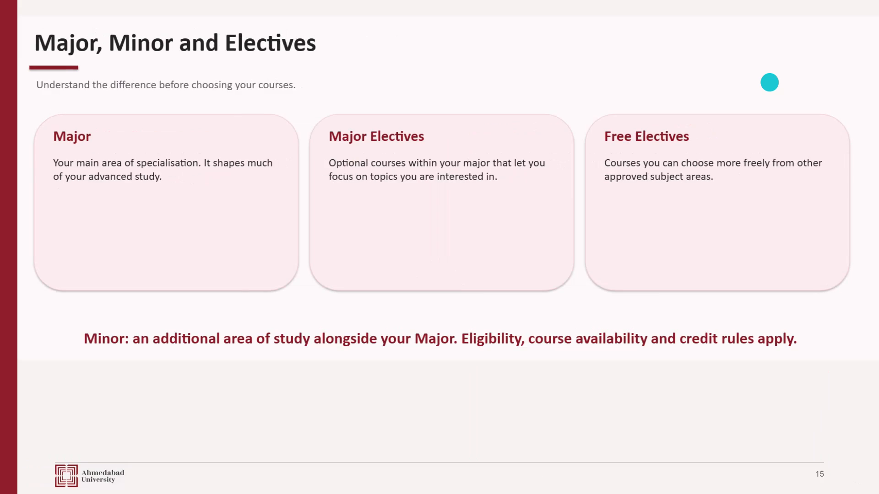
Review the BSM (Hons) Areas of Specialisation, Semester-Wise Journey and Explore Beyond the Classroom slides full screen.
{"action": "key", "text": "Right"}
{"action": "key", "text": "Right"}
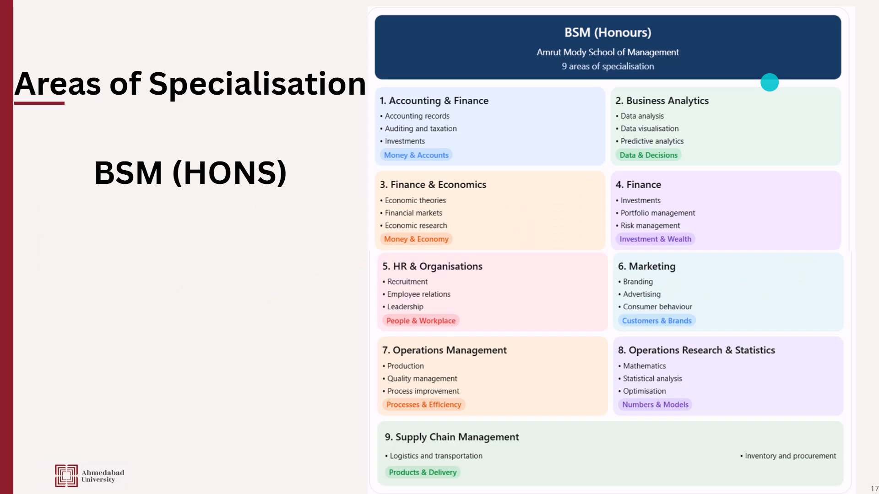
{"action": "key", "text": "Right"}
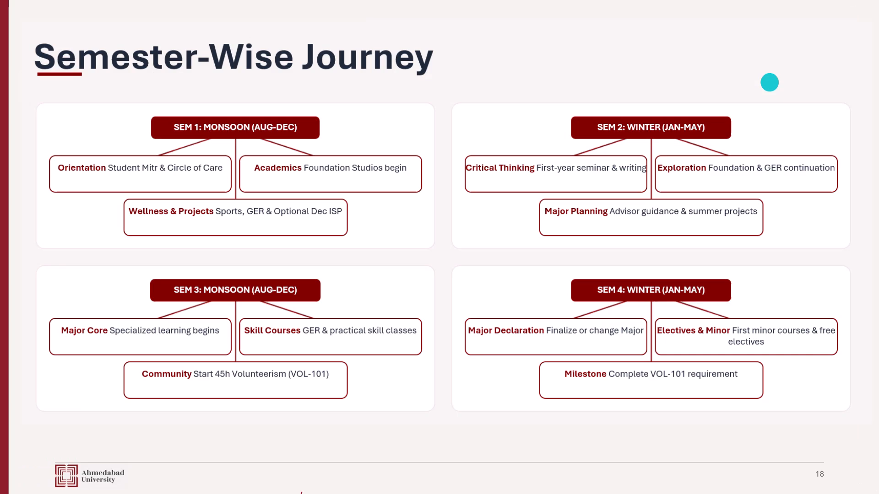
{"action": "key", "text": "Right"}
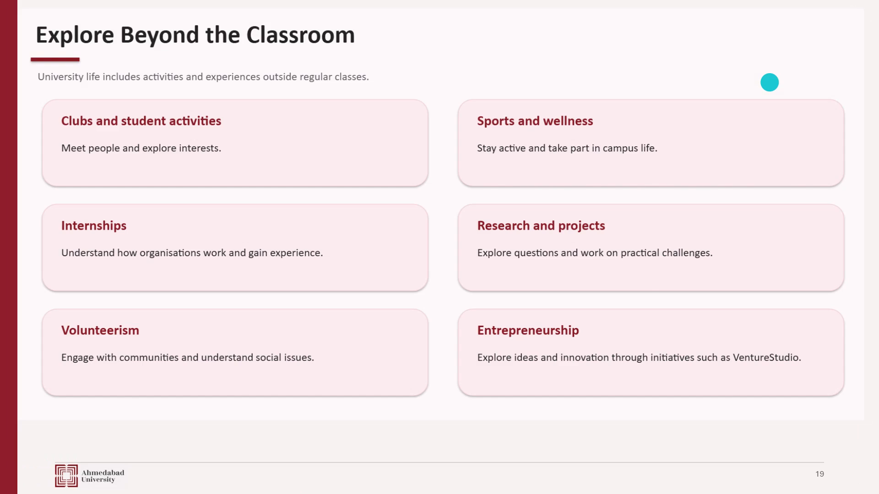
{"action": "key", "text": "Left"}
{"action": "key", "text": "Right"}
Review the remaining slides after Explore Beyond the Classroom up to the last page and leave the full-screen presentation.
{"action": "key", "text": "Right"}
{"action": "key", "text": "Right"}
{"action": "key", "text": "Right"}
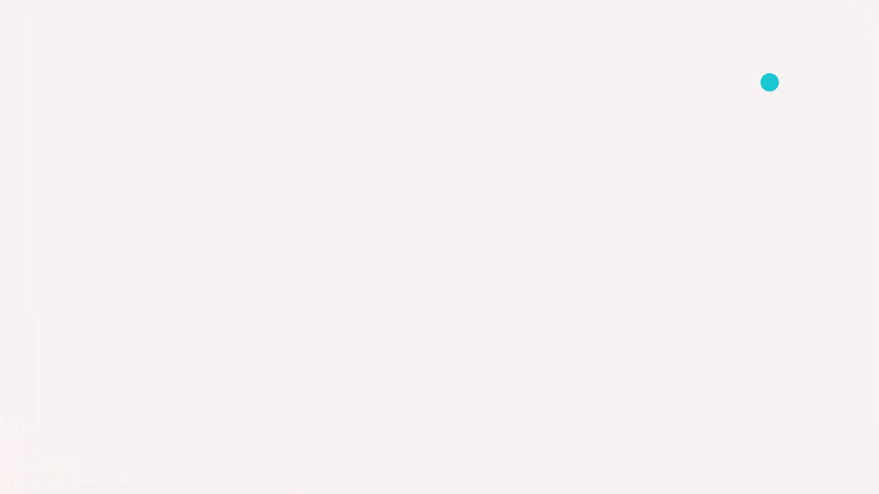
{"action": "key", "text": "Escape"}
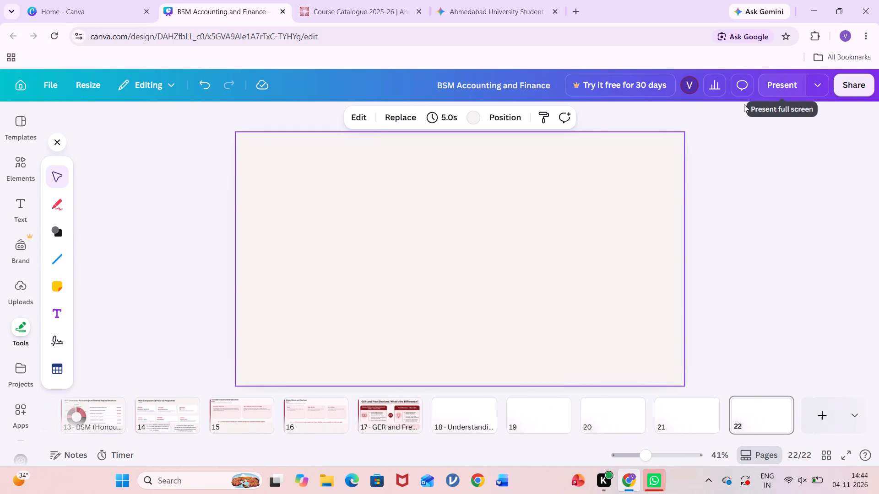
Delete the blank page 22 at the end of the presentation.
{"action": "left_click", "coordinate": [781, 408]}
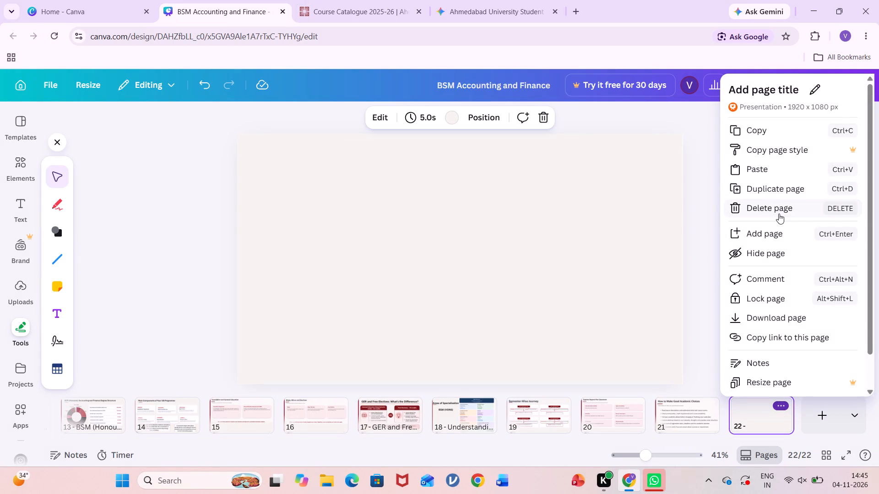
{"action": "left_click", "coordinate": [779, 214]}
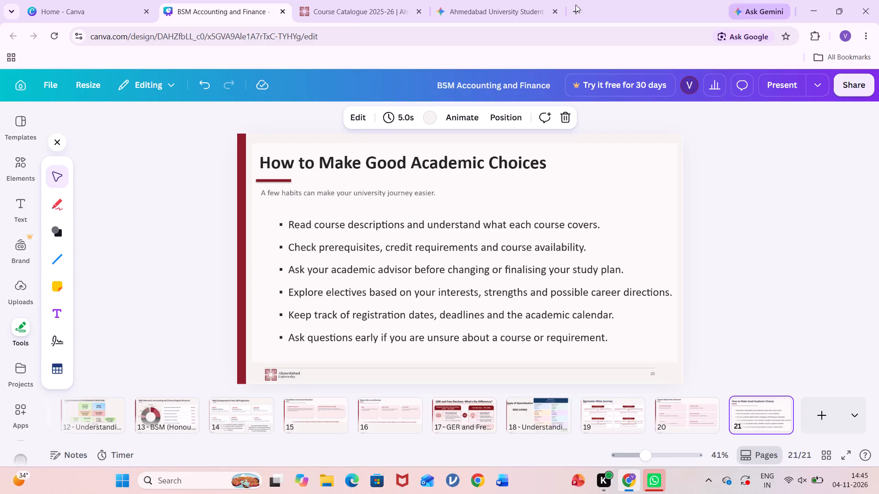
Open a new browser tab and start a Google search.
{"action": "left_click", "coordinate": [582, 14]}
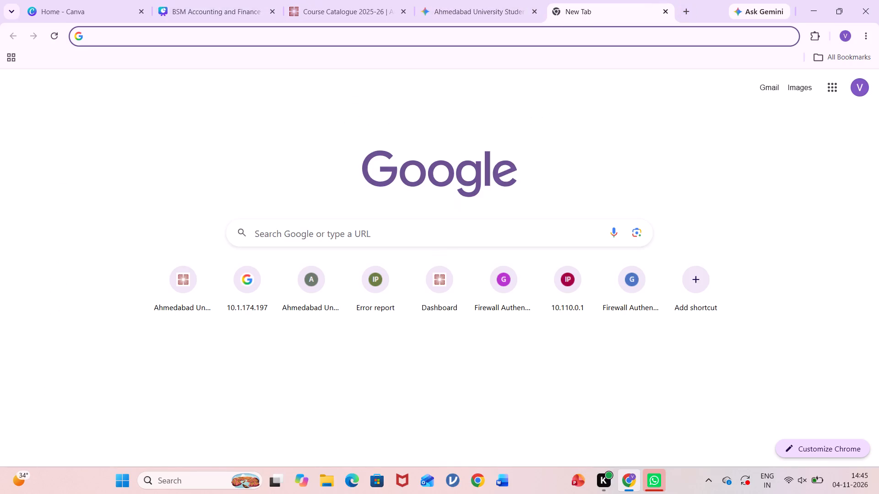
{"action": "left_click", "coordinate": [461, 239]}
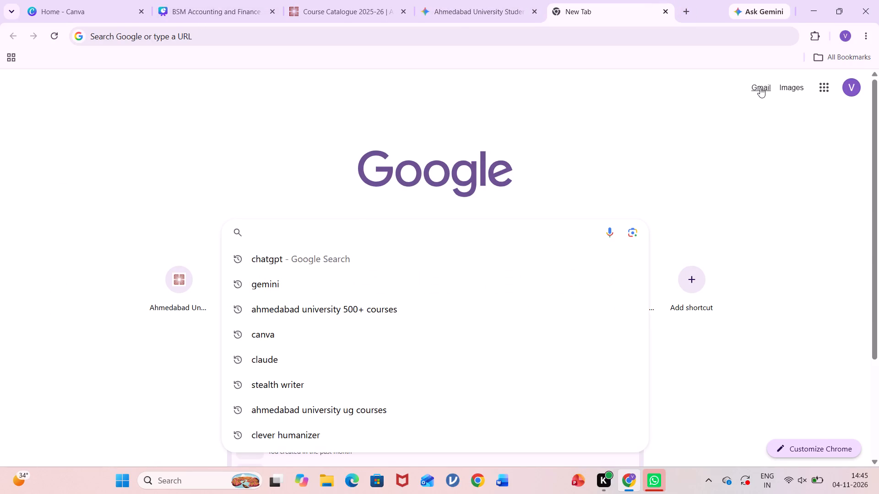
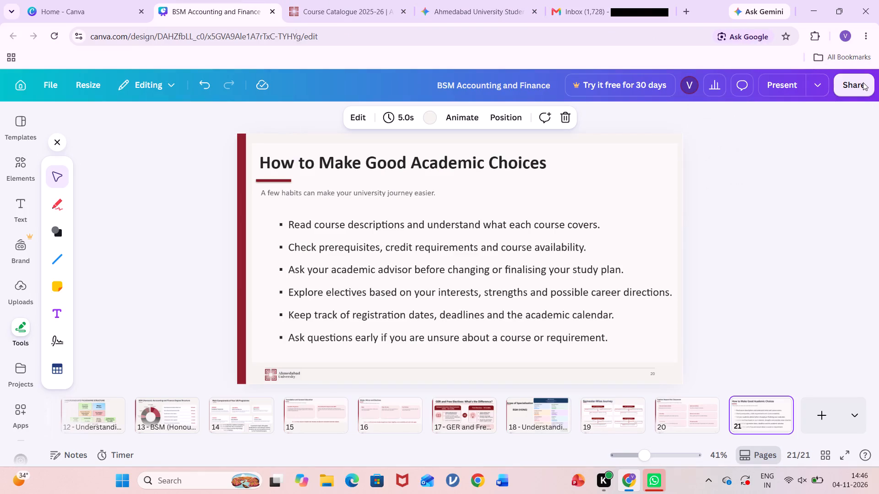
{"action": "left_click", "coordinate": [852, 90]}
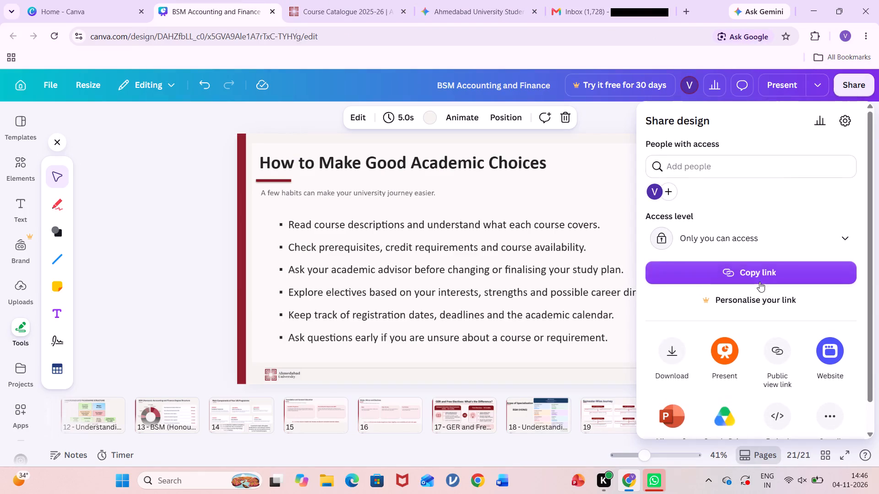
{"action": "scroll", "coordinate": [677, 399], "scroll_direction": "down", "scroll_amount": 1}
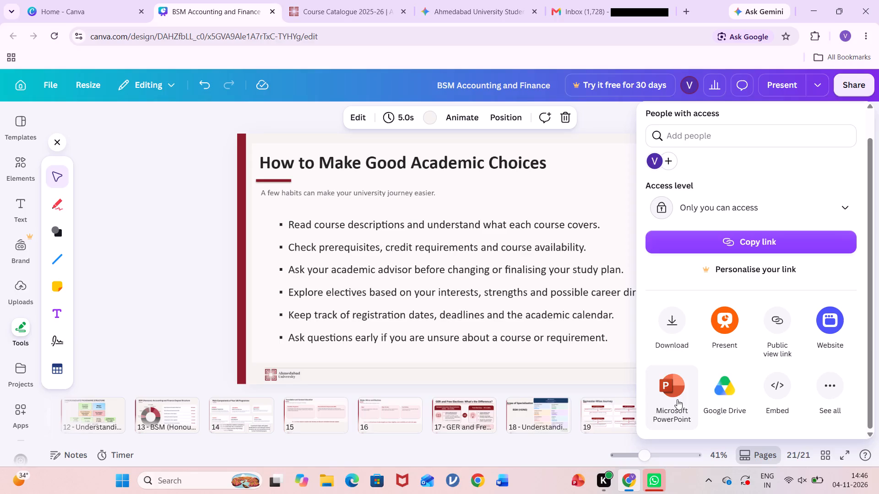
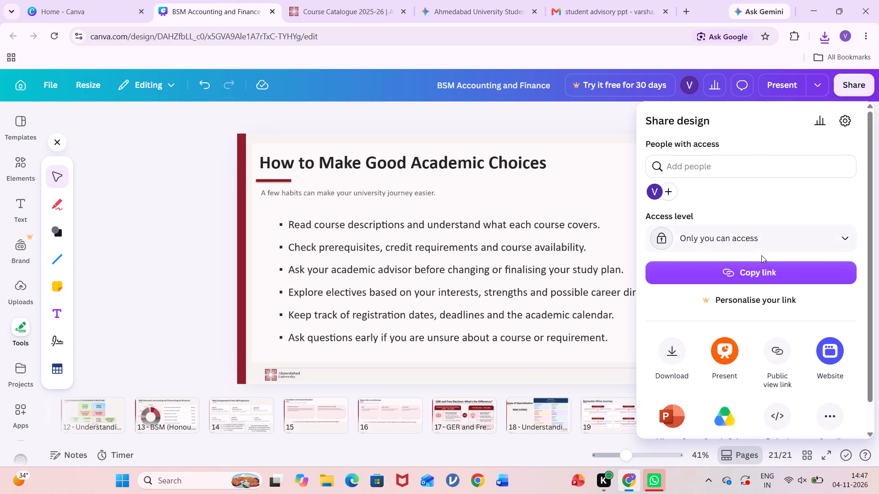
{"action": "left_click", "coordinate": [775, 236]}
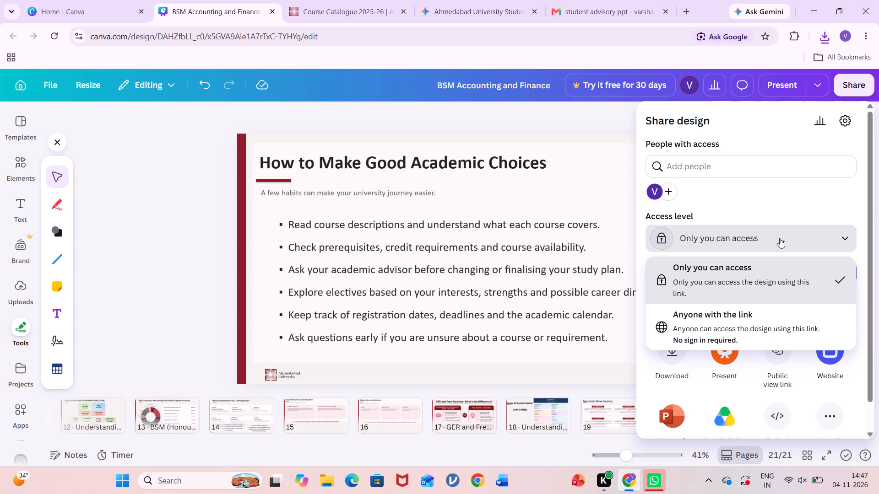
{"action": "left_click", "coordinate": [780, 238]}
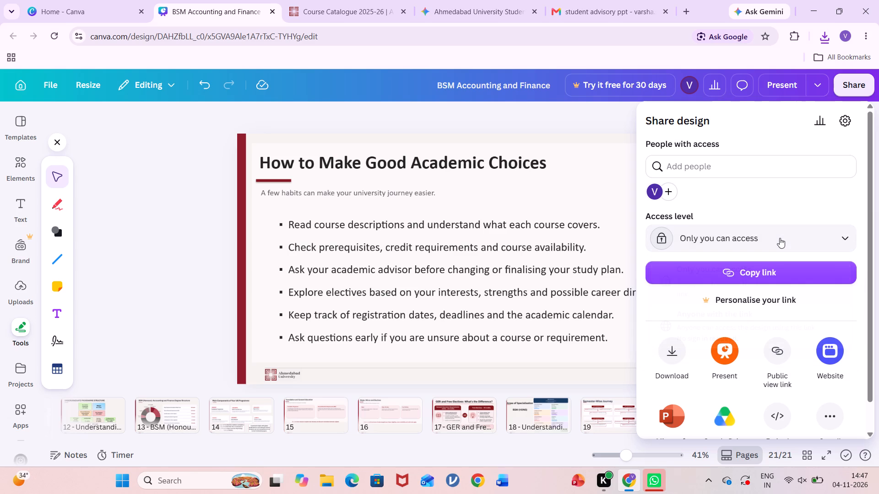
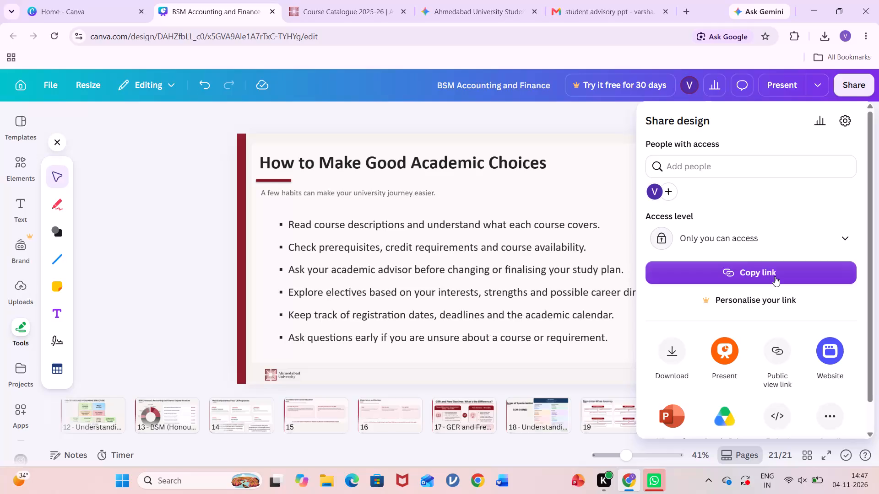
{"action": "left_click", "coordinate": [781, 353]}
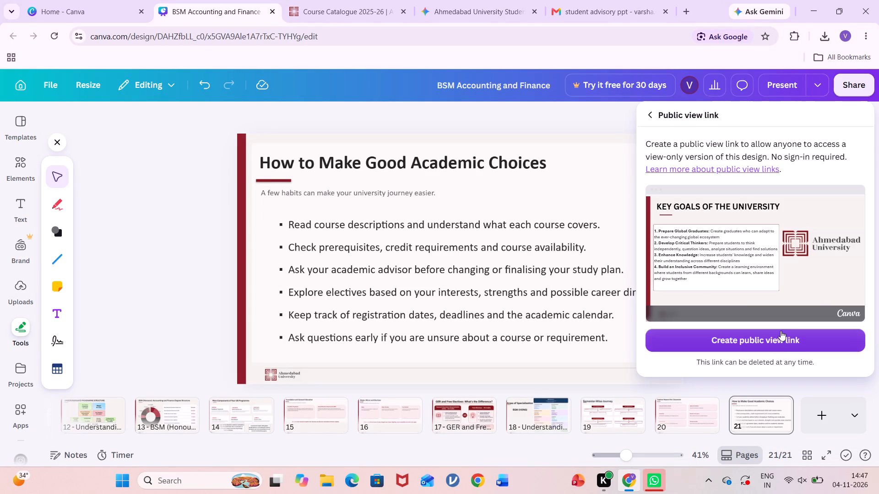
{"action": "left_click", "coordinate": [781, 341]}
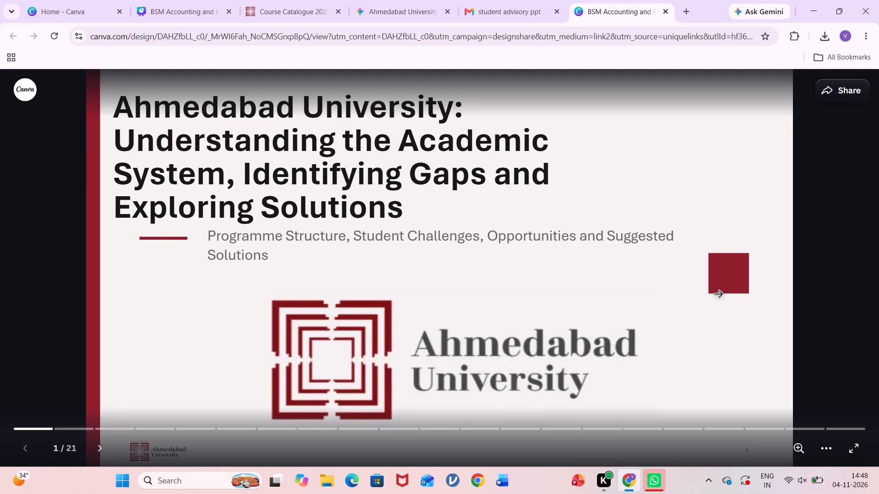
{"action": "key", "text": "Right"}
{"action": "left_click", "coordinate": [787, 356]}
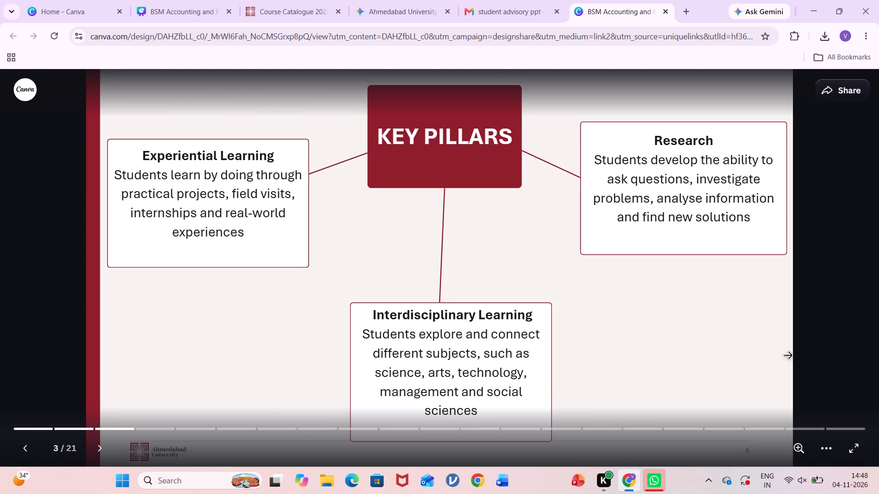
{"action": "key", "text": "Right"}
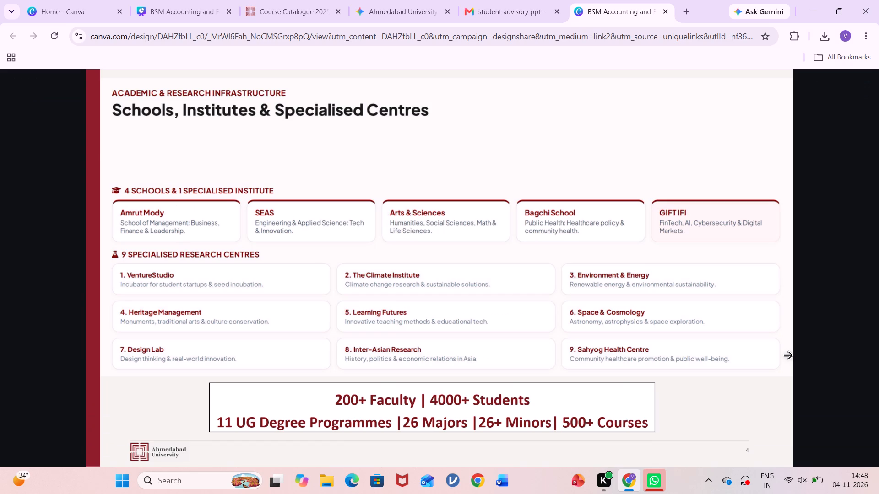
Review the shared view of the presentation from Schools, Institutes & Specialised Centres to the 500+ Courses Across Disciplines slide.
{"action": "key", "text": "Right"}
{"action": "key", "text": "Right"}
{"action": "key", "text": "Right"}
{"action": "key", "text": "Right"}
{"action": "key", "text": "Right"}
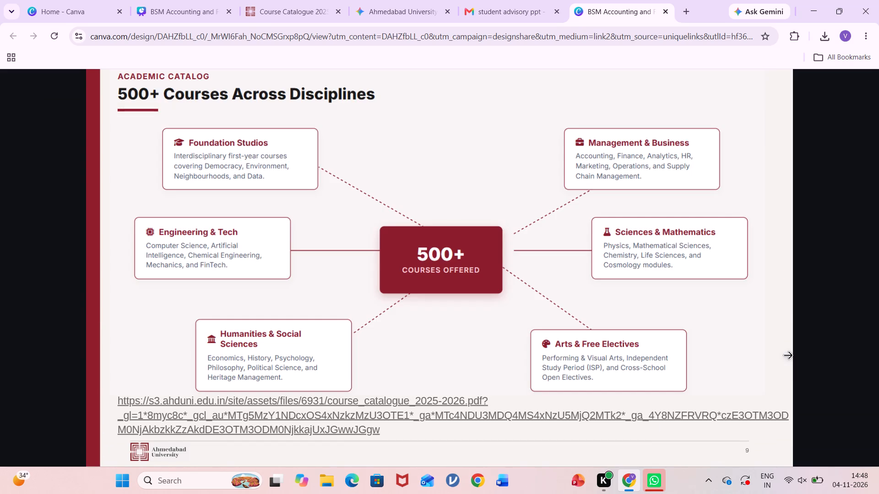
{"action": "key", "text": "Left"}
{"action": "key", "text": "Right"}
{"action": "key", "text": "Right"}
{"action": "key", "text": "Right"}
{"action": "key", "text": "Right"}
{"action": "key", "text": "Right"}
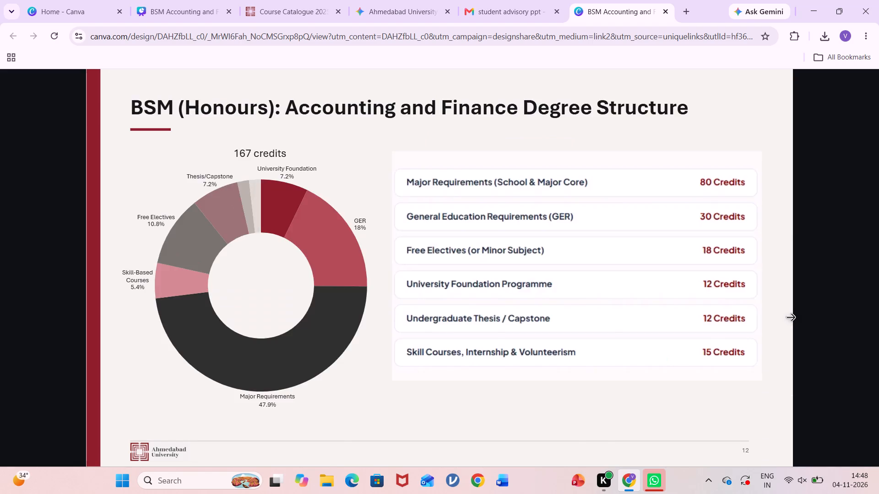
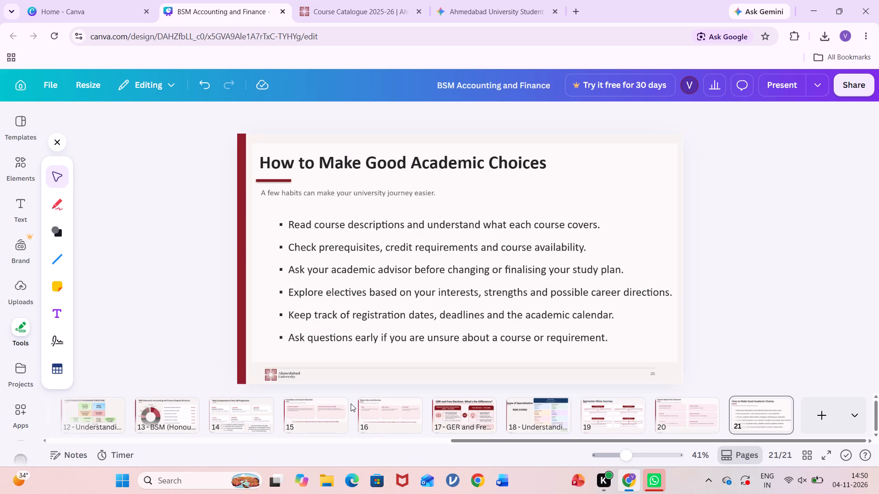
Go back to page 2, Key Goals of the University, to view it in the editor.
{"action": "scroll", "coordinate": [351, 403], "scroll_direction": "right", "scroll_amount": 13}
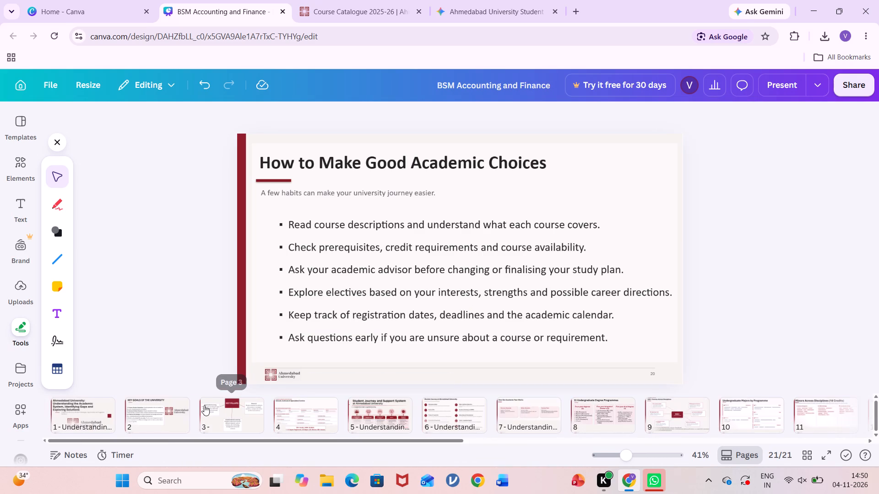
{"action": "left_click", "coordinate": [153, 421]}
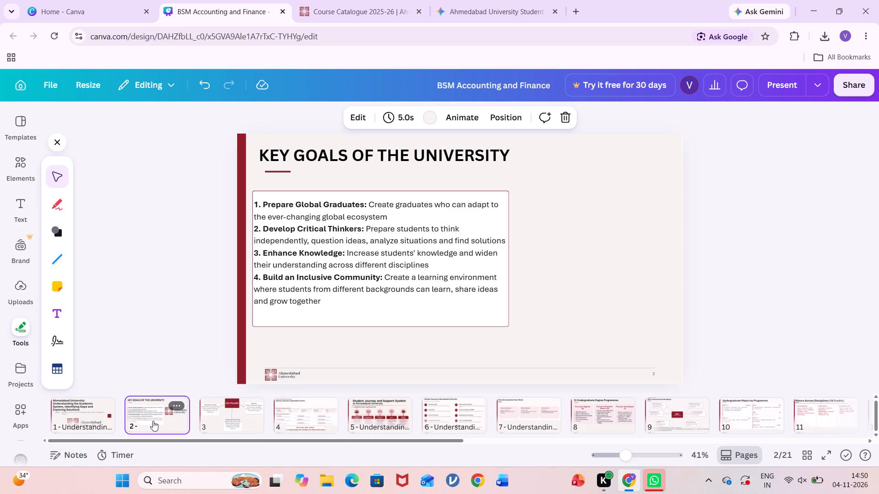
{"action": "key", "text": "super+x"}
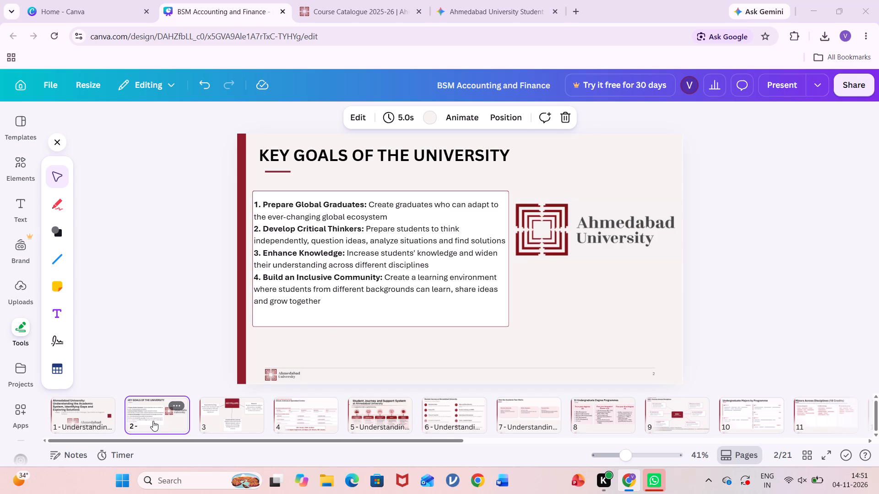